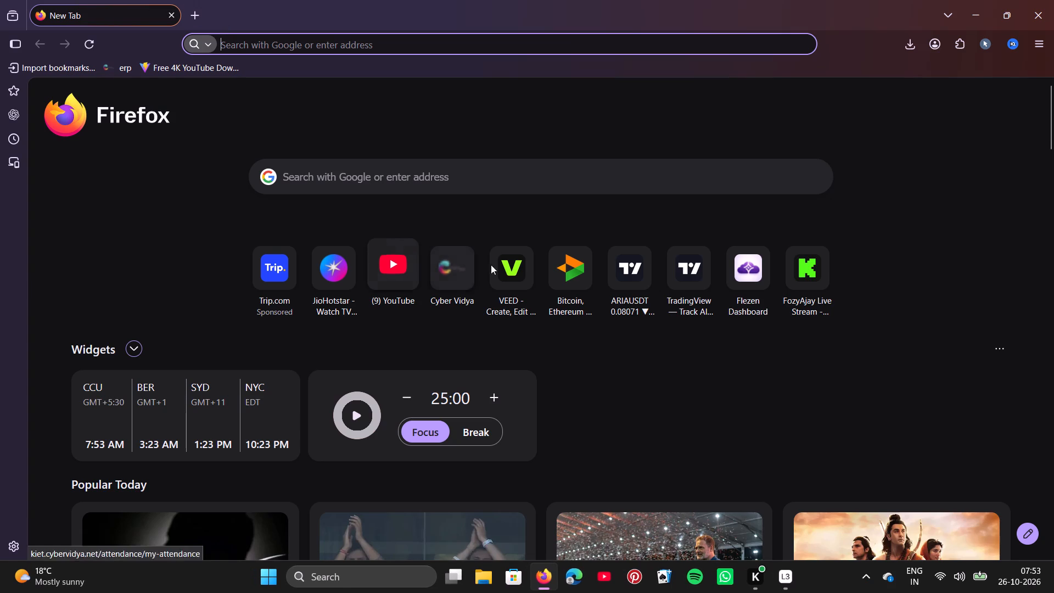
# Open Delta Exchange and bring up the ARIAUSD trading chart from the watchlist.
pyautogui.click(576, 275)
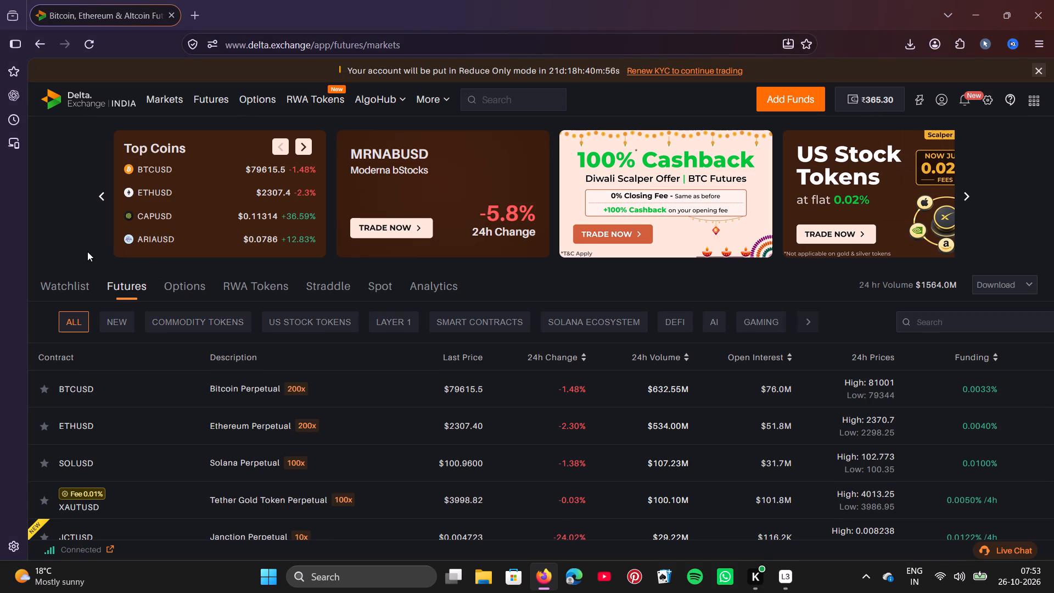
pyautogui.click(72, 283)
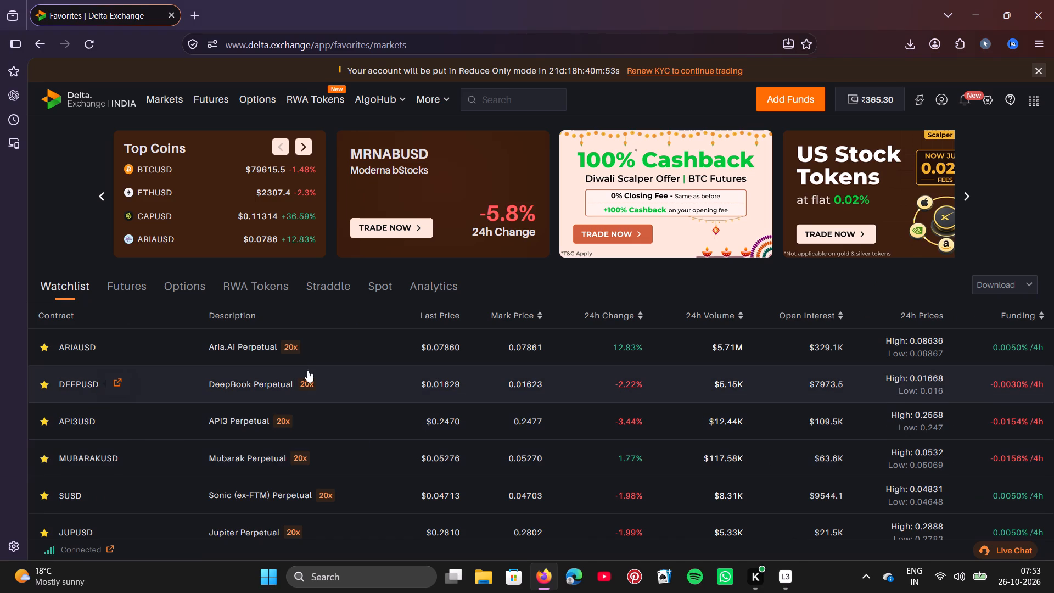
pyautogui.click(238, 353)
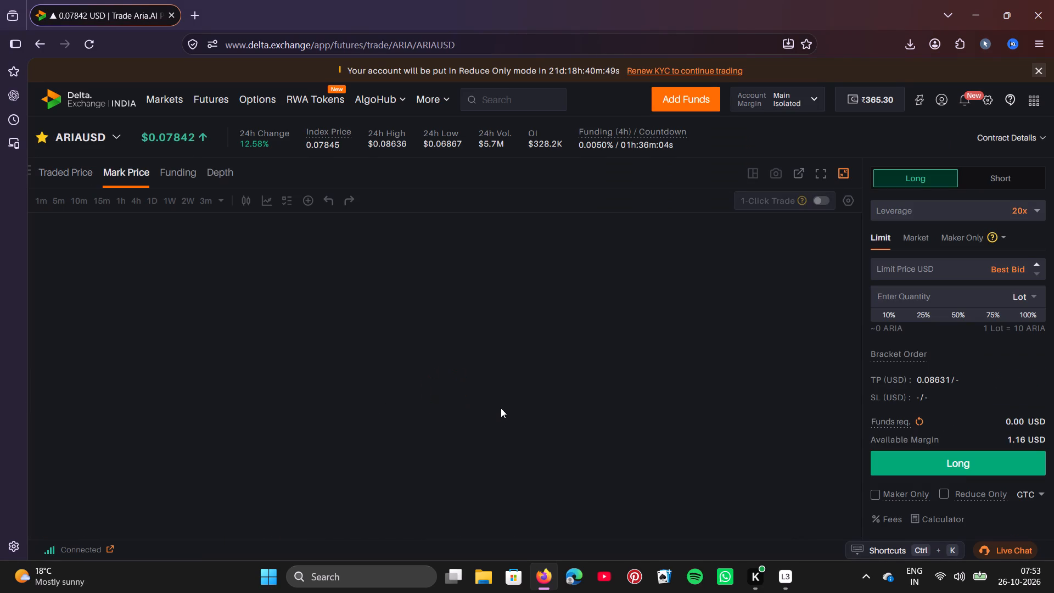
# Move the 6-lot sell order on the ARIAUSD chart up to 0.08595.
pyautogui.hscroll(-1, 652, 423)
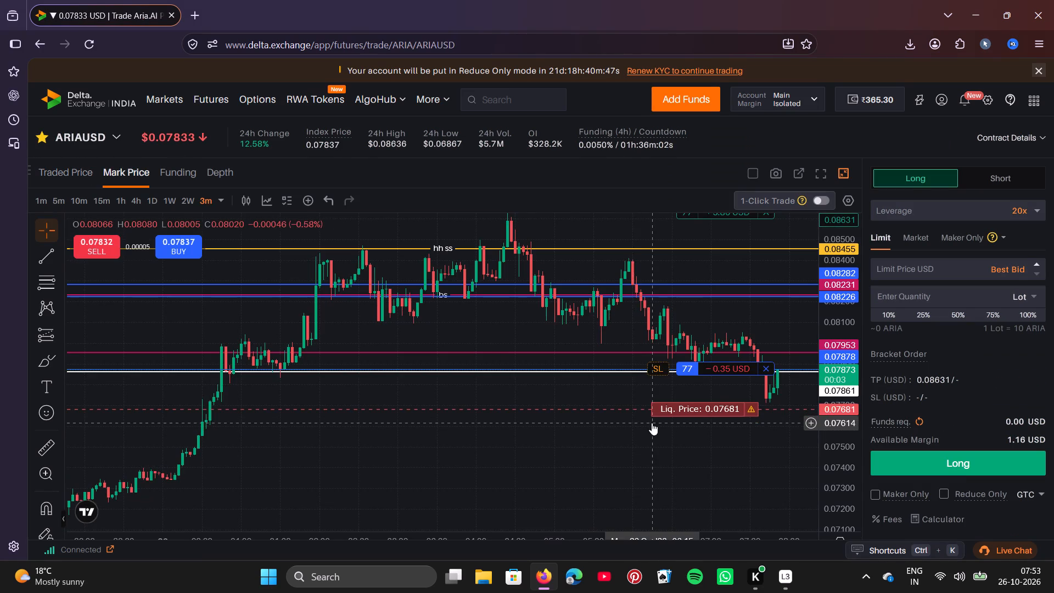
pyautogui.hscroll(-4, 652, 423)
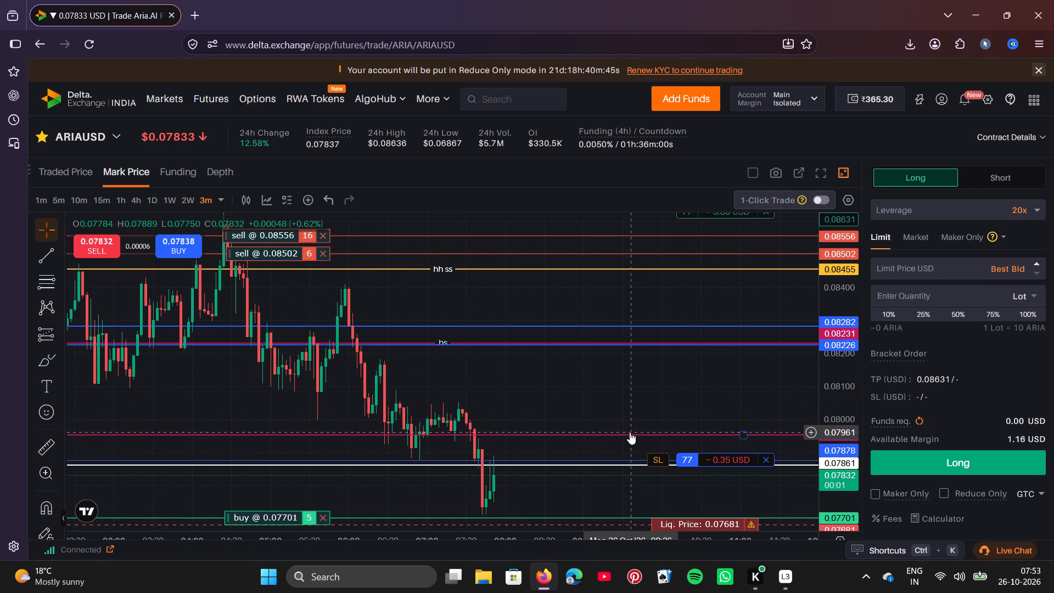
pyautogui.click(621, 436)
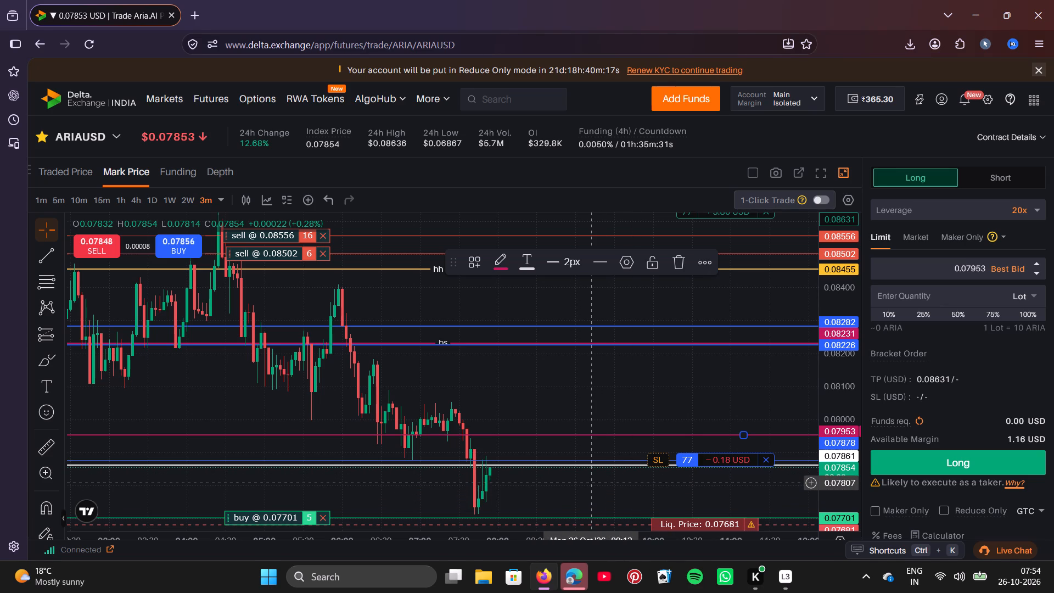
pyautogui.hscroll(-1, 578, 478)
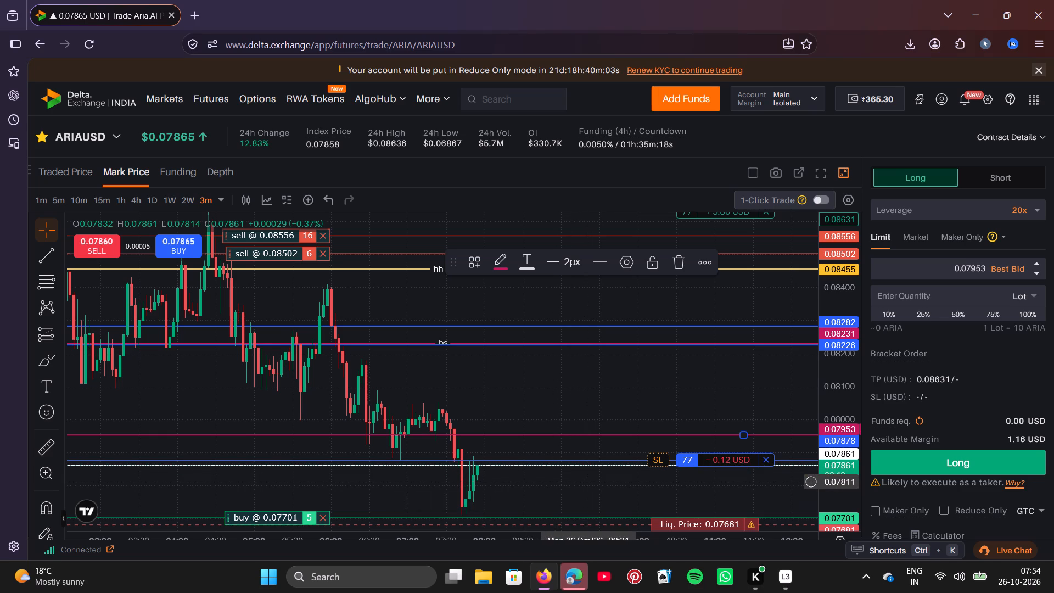
pyautogui.hscroll(-1, 587, 482)
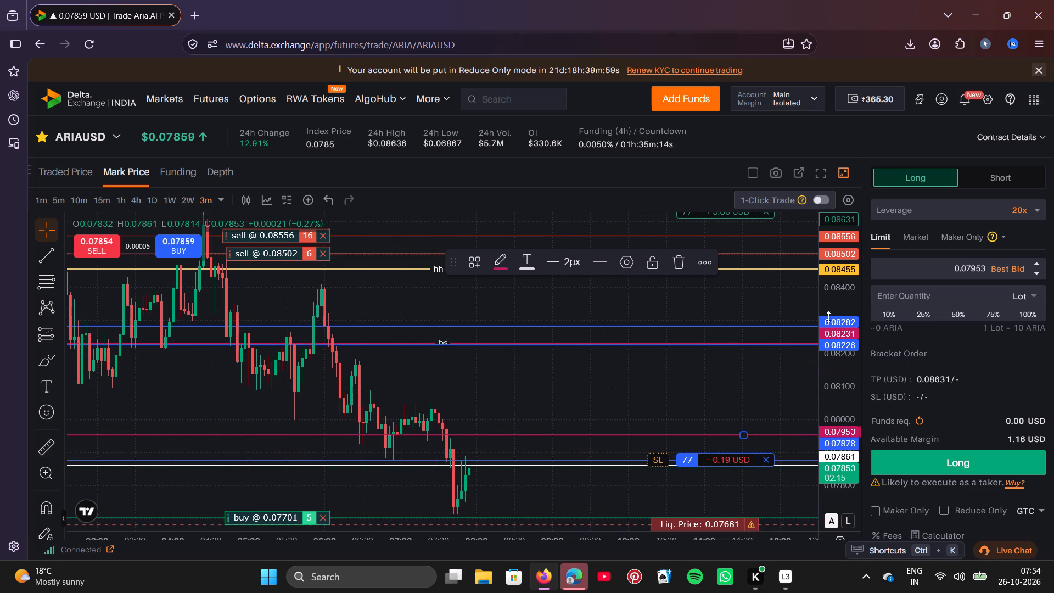
pyautogui.moveTo(841, 305); pyautogui.dragTo(840, 405)
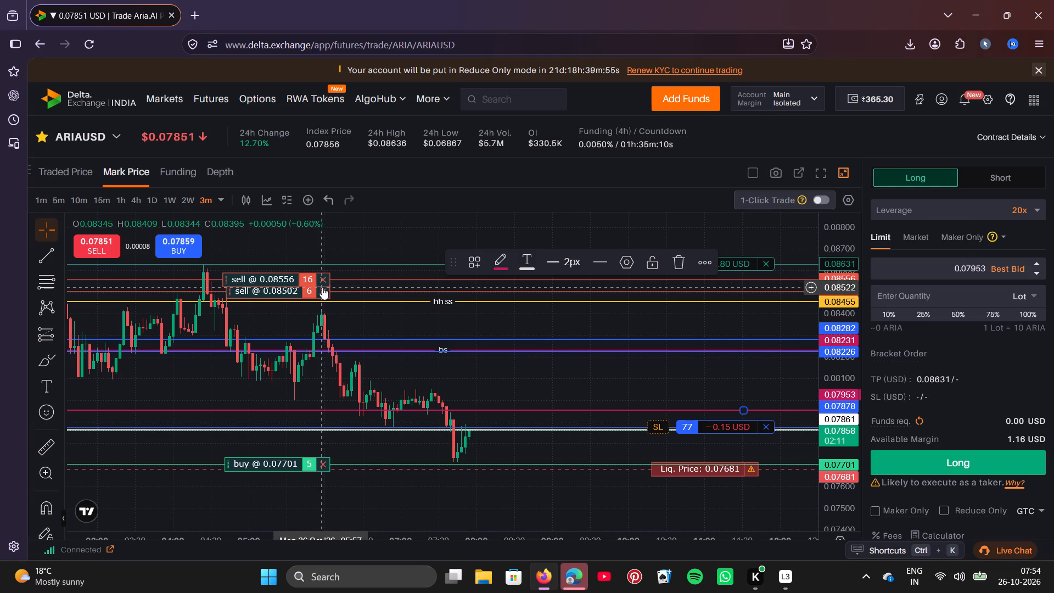
pyautogui.moveTo(290, 292); pyautogui.dragTo(287, 284)
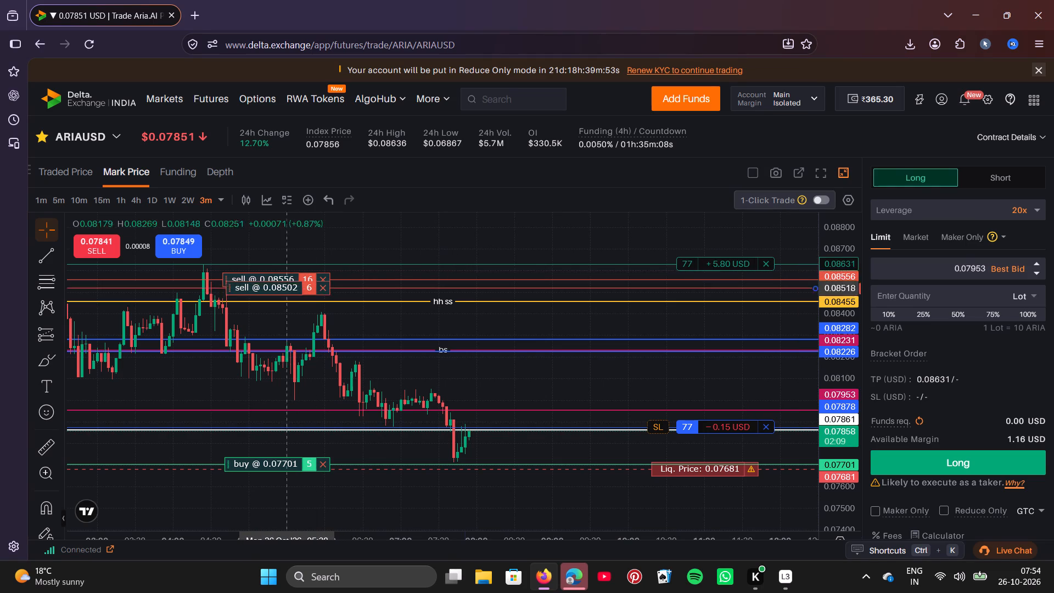
pyautogui.moveTo(287, 284); pyautogui.dragTo(282, 271)
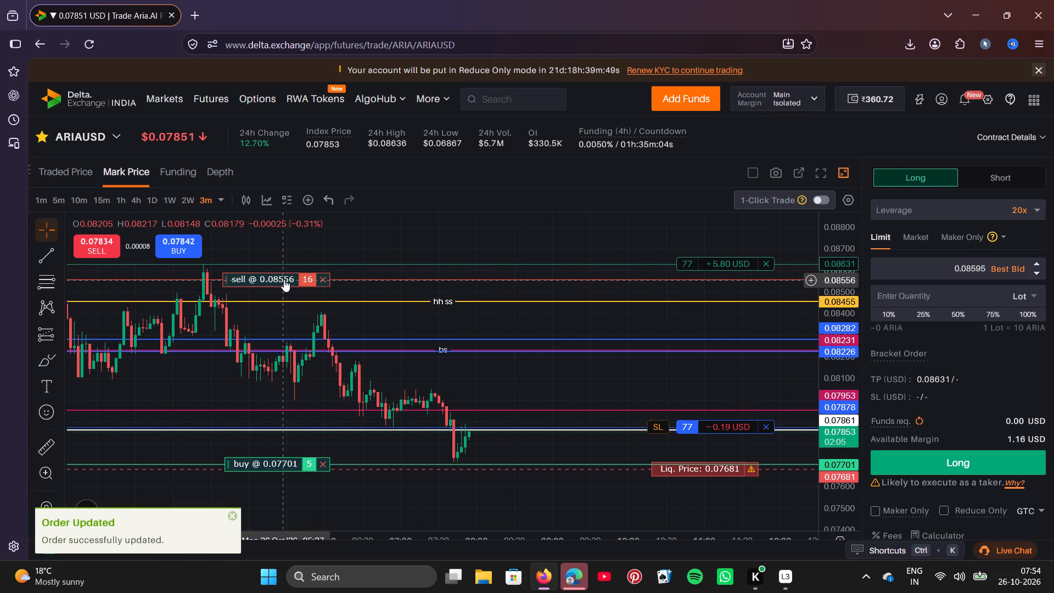
# Raise the 16-lot sell order's price to 0.08595 on the chart.
pyautogui.moveTo(284, 279); pyautogui.dragTo(284, 271)
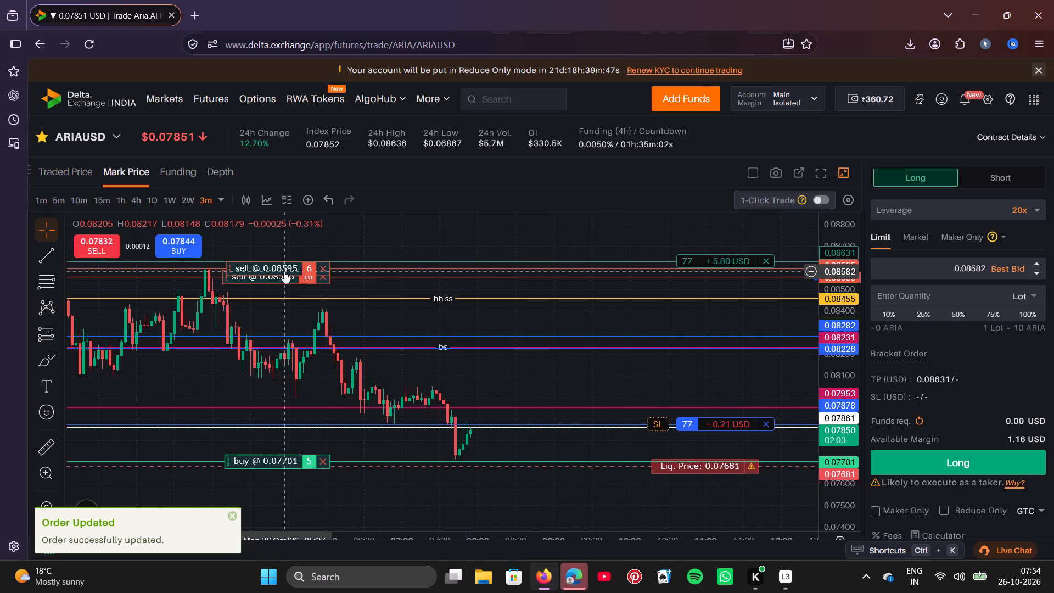
pyautogui.moveTo(283, 276); pyautogui.dragTo(283, 266)
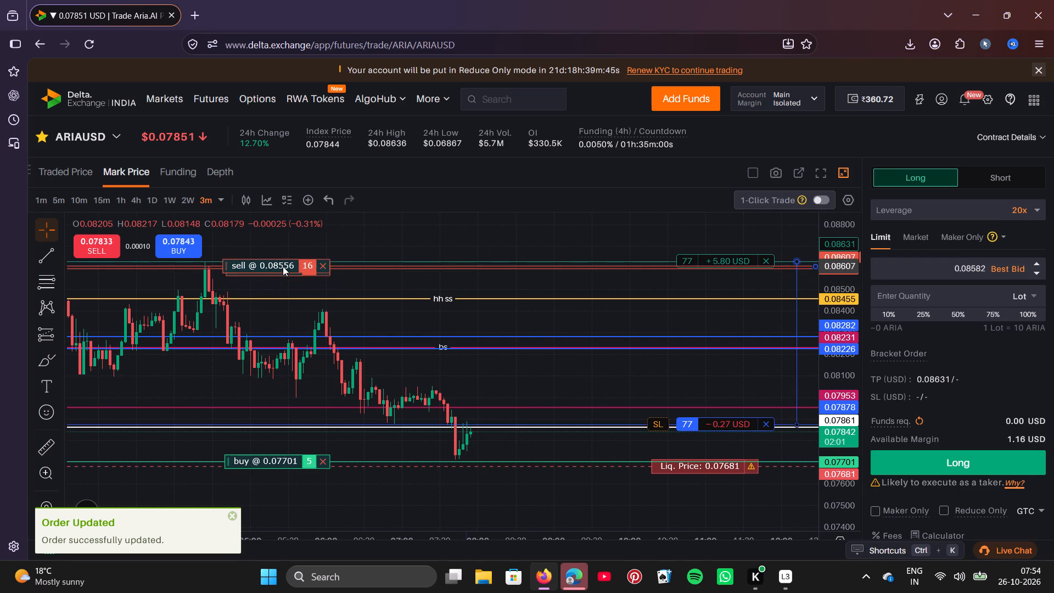
pyautogui.moveTo(283, 266); pyautogui.dragTo(284, 267)
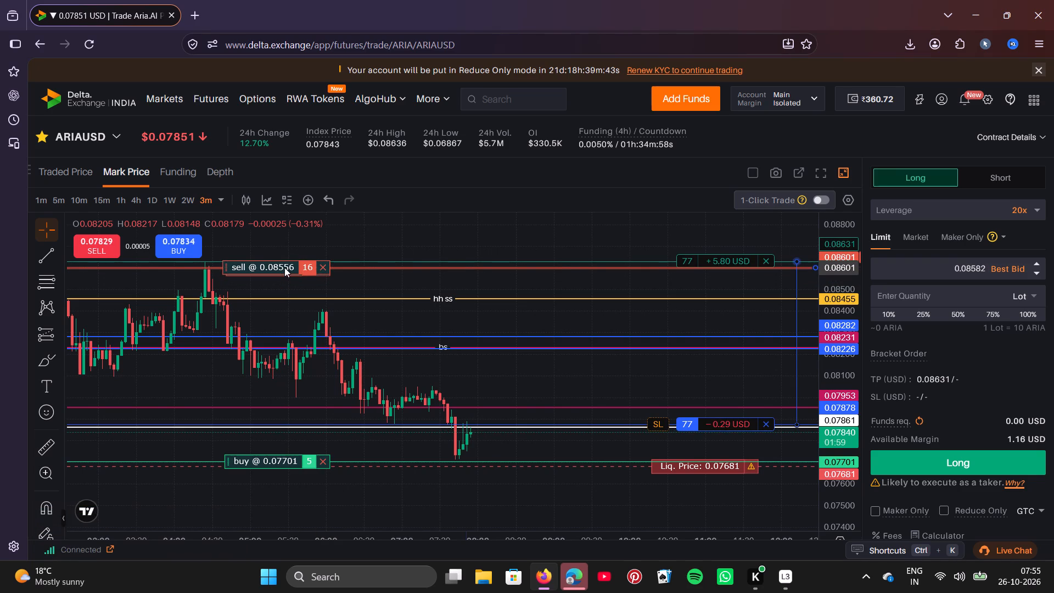
pyautogui.moveTo(284, 267); pyautogui.dragTo(284, 268)
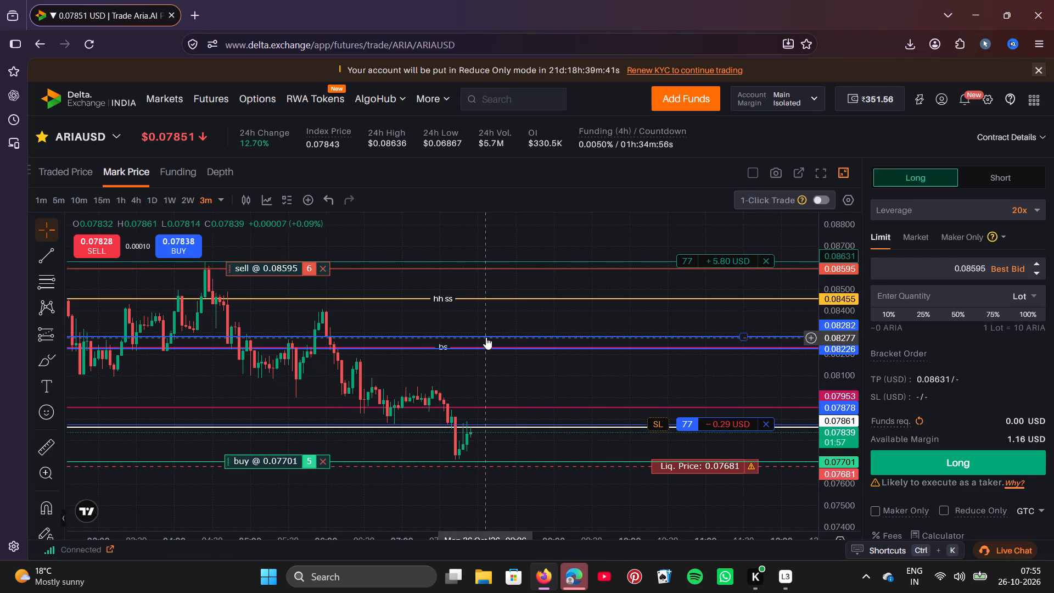
# Lower the take-profit level of the open 77-lot position to 0.08195.
pyautogui.moveTo(692, 265); pyautogui.dragTo(691, 282)
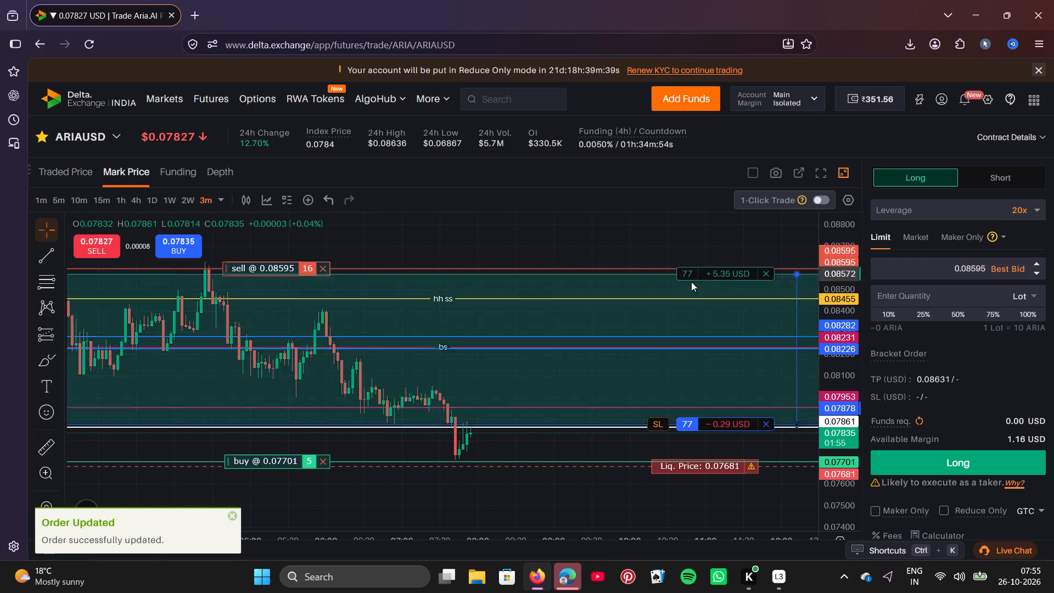
pyautogui.moveTo(691, 282); pyautogui.dragTo(686, 355)
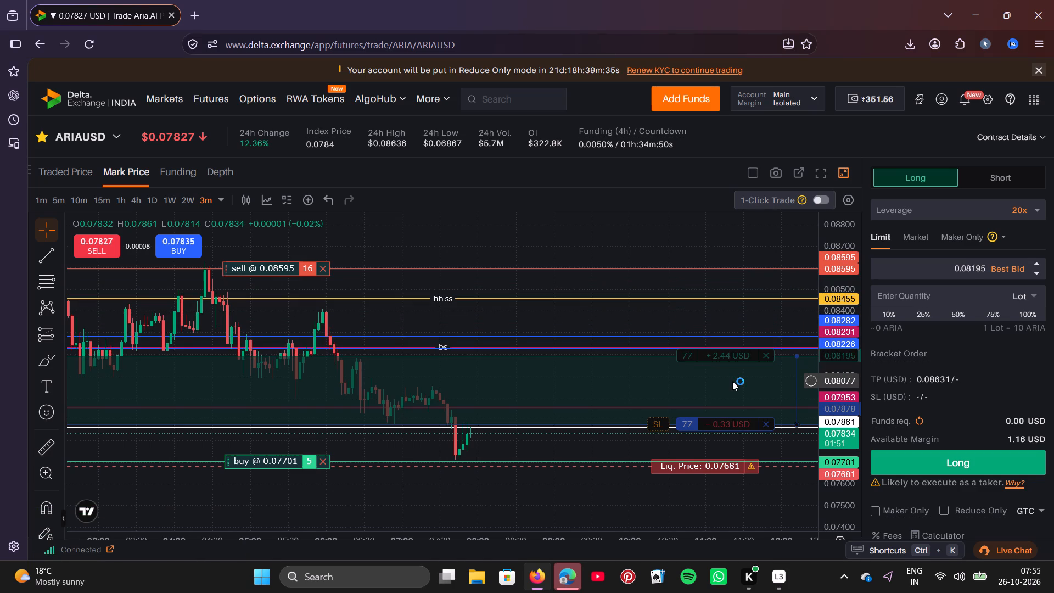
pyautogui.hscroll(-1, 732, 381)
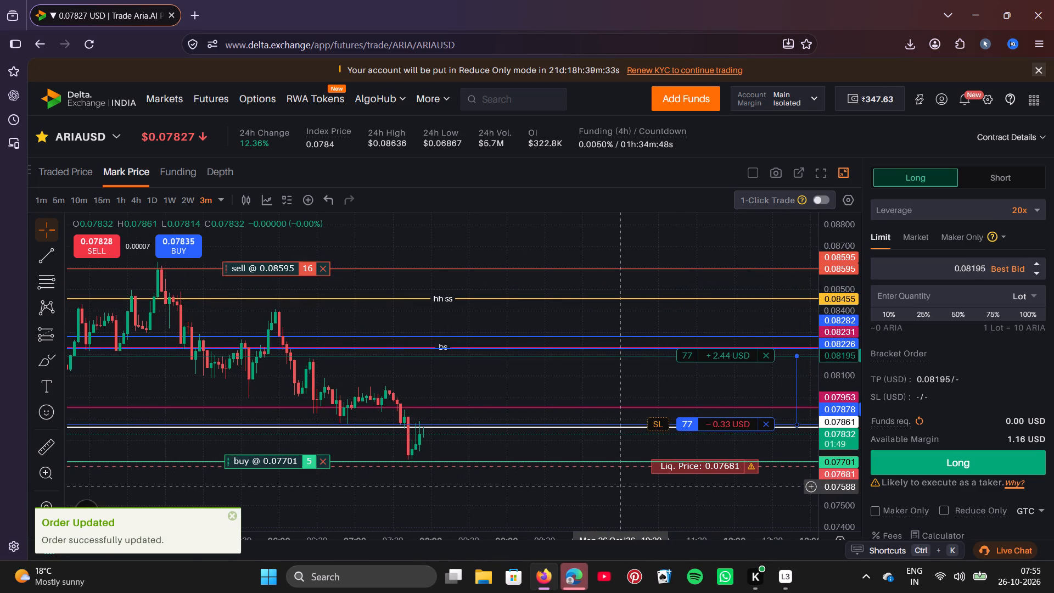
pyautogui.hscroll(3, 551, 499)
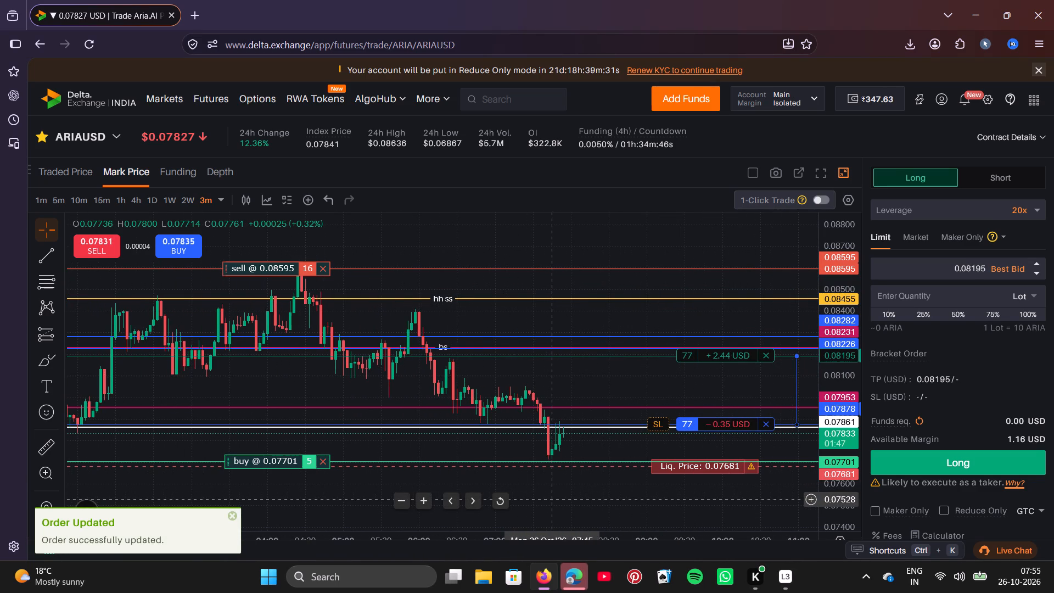
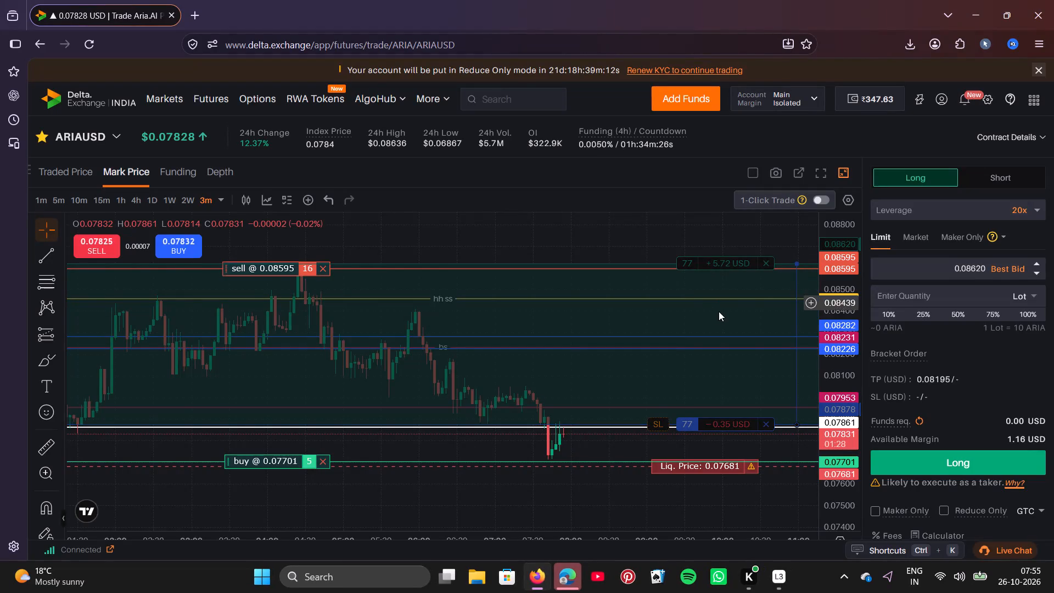
# Lower the take-profit level of the open 77-lot ARIAUSD position to 0.08591 on the chart.
pyautogui.hscroll(-1, 712, 317)
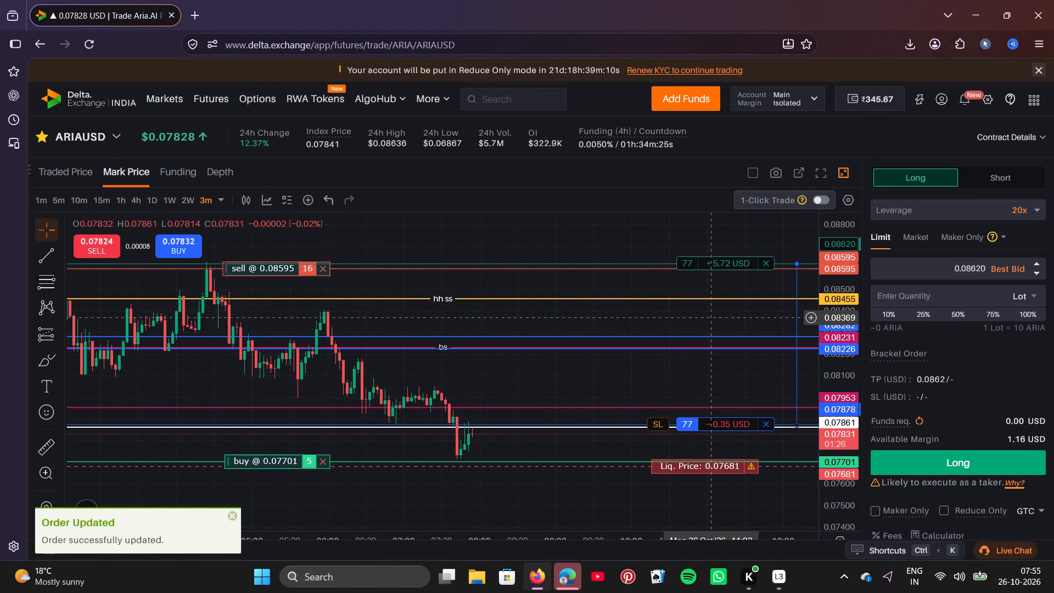
pyautogui.hscroll(-1, 712, 317)
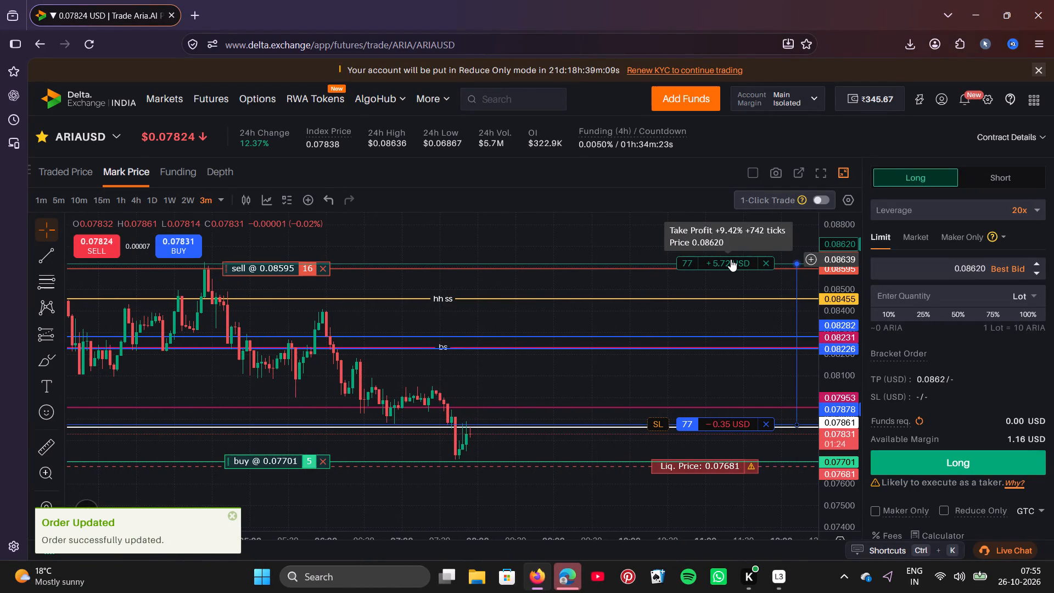
pyautogui.moveTo(731, 259); pyautogui.dragTo(731, 268)
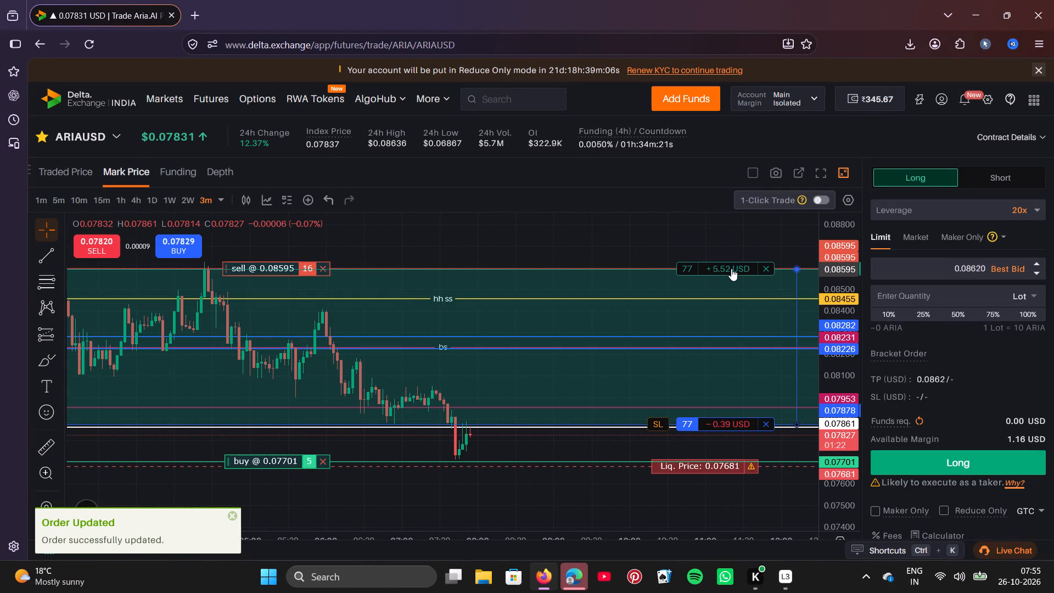
pyautogui.moveTo(731, 268); pyautogui.dragTo(731, 269)
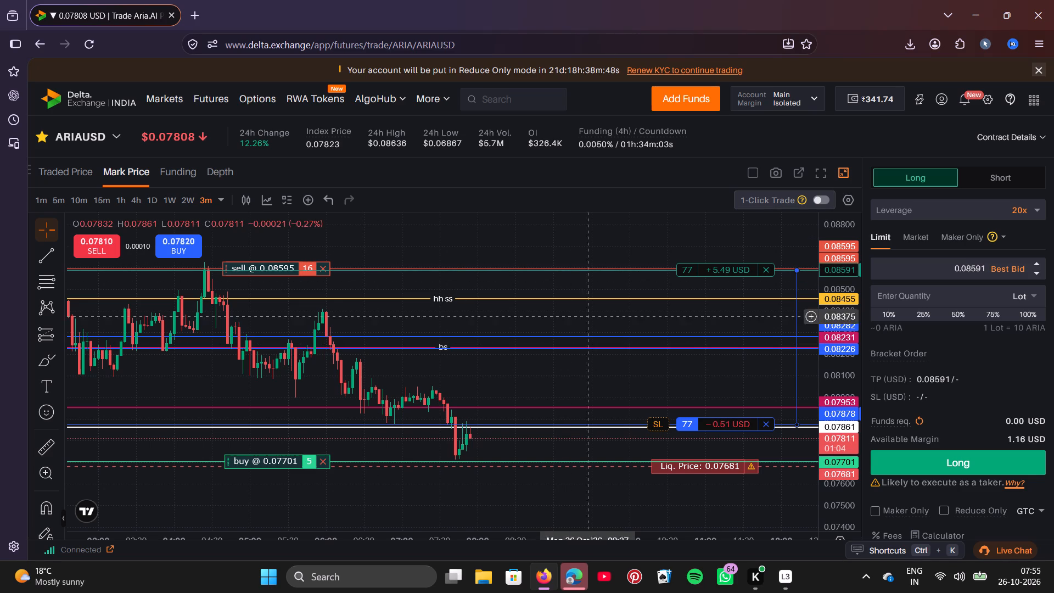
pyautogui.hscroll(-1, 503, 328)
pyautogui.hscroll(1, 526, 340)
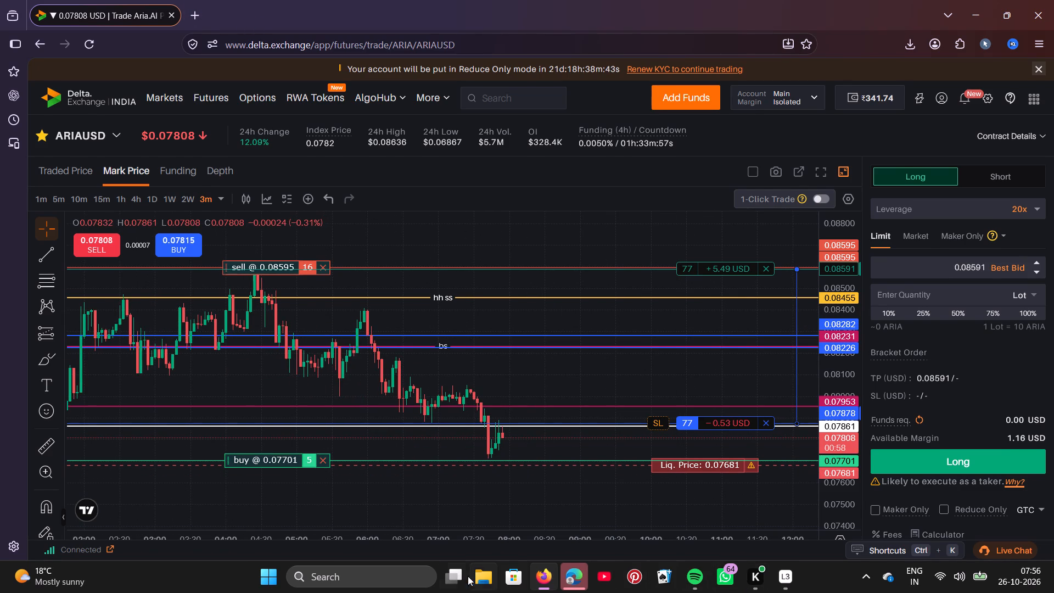
# Search the computer for a CAD application using the query "cad", and clear the query.
pyautogui.click(364, 570)
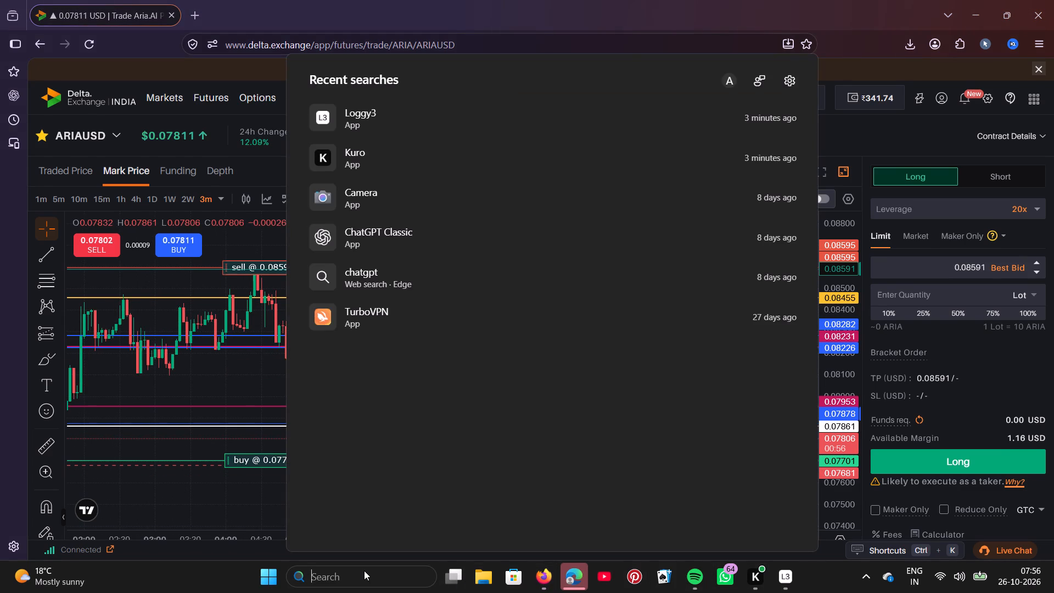
pyautogui.press('c')
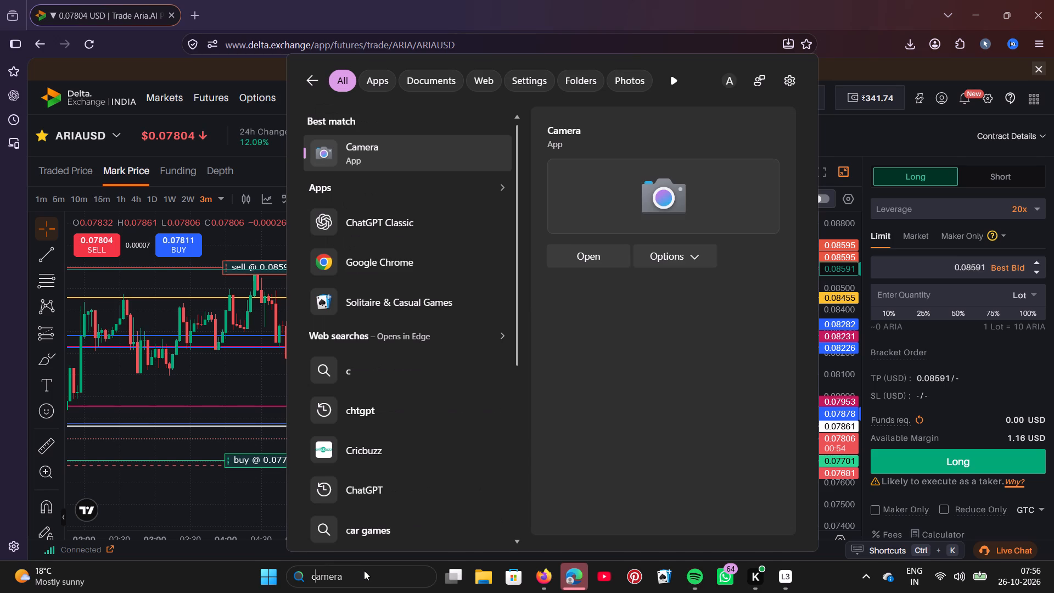
pyautogui.press('d')
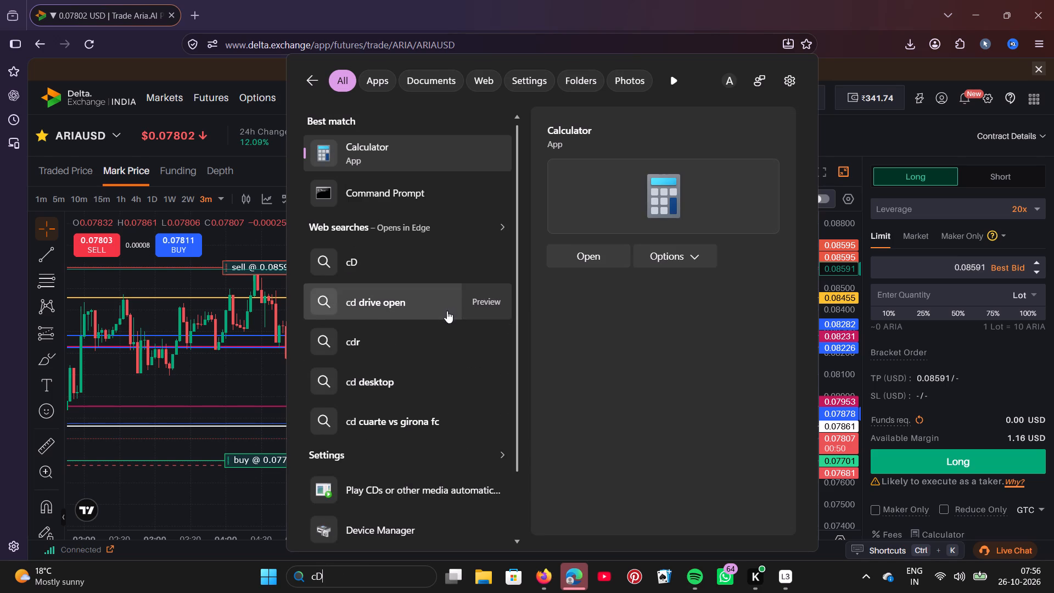
pyautogui.press('BackSpace')
pyautogui.press('BackSpace')
pyautogui.press('BackSpace')
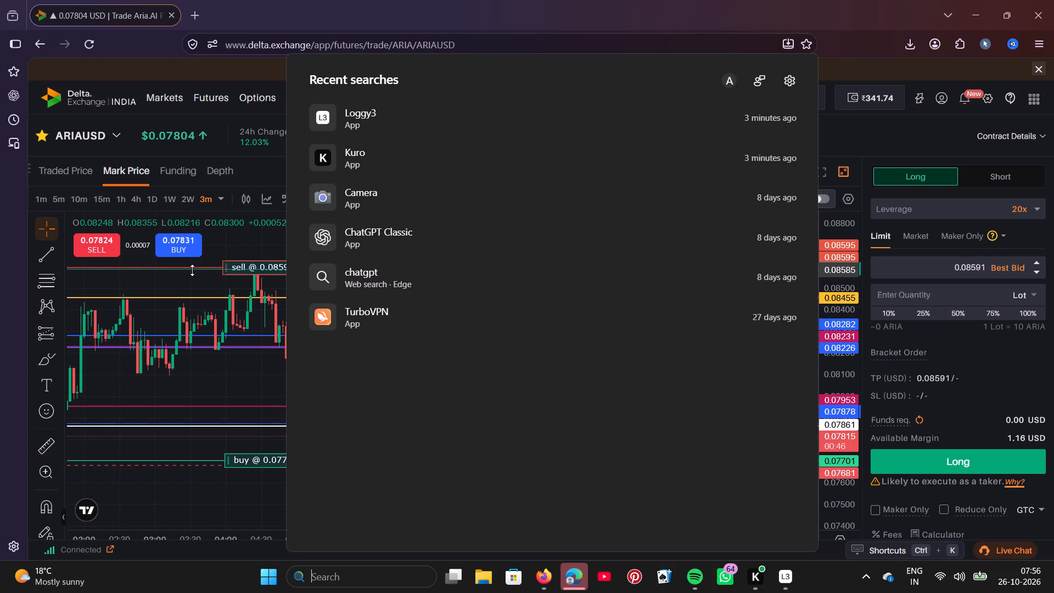
pyautogui.press('c')
pyautogui.press('a')
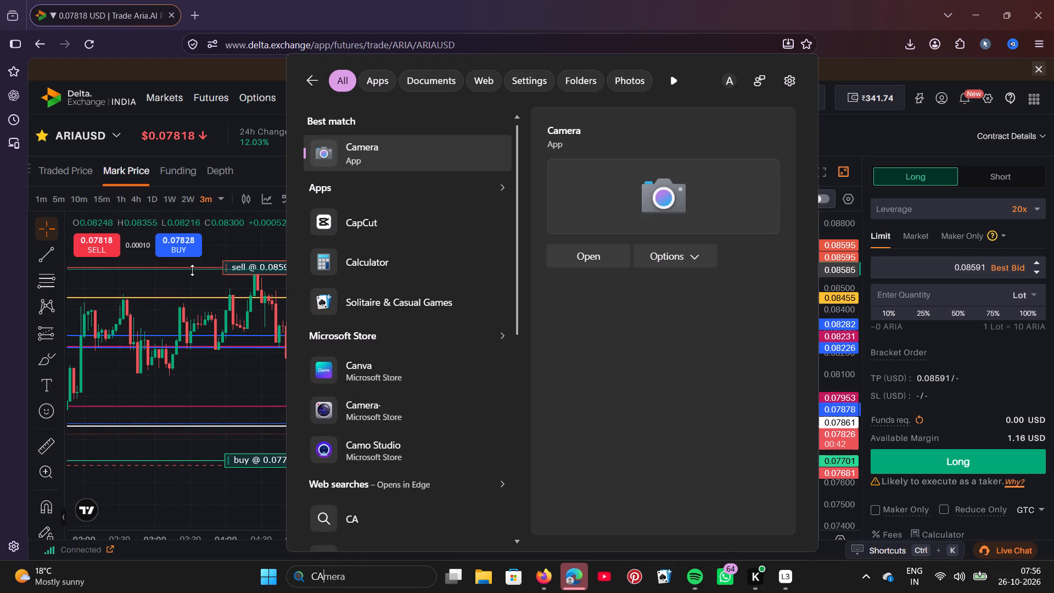
pyautogui.press('d')
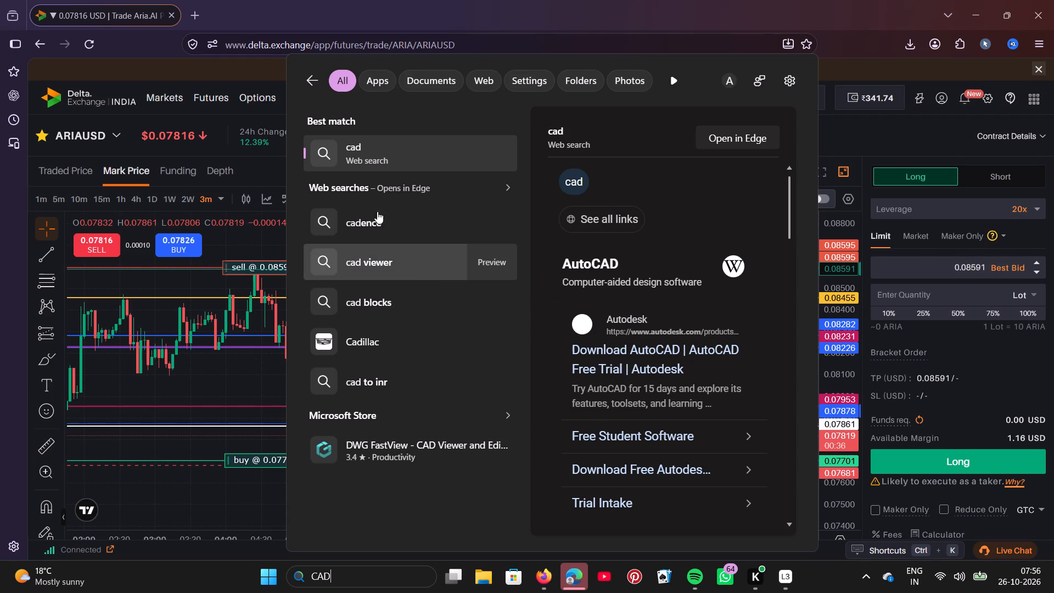
pyautogui.press('BackSpace')
pyautogui.press('BackSpace')
pyautogui.press('BackSpace')
pyautogui.press('BackSpace')
pyautogui.press('BackSpace')
pyautogui.press('BackSpace')
pyautogui.press('BackSpace')
pyautogui.press('BackSpace')
pyautogui.press('BackSpace')
pyautogui.press('BackSpace')
pyautogui.press('BackSpace')
pyautogui.press('BackSpace')
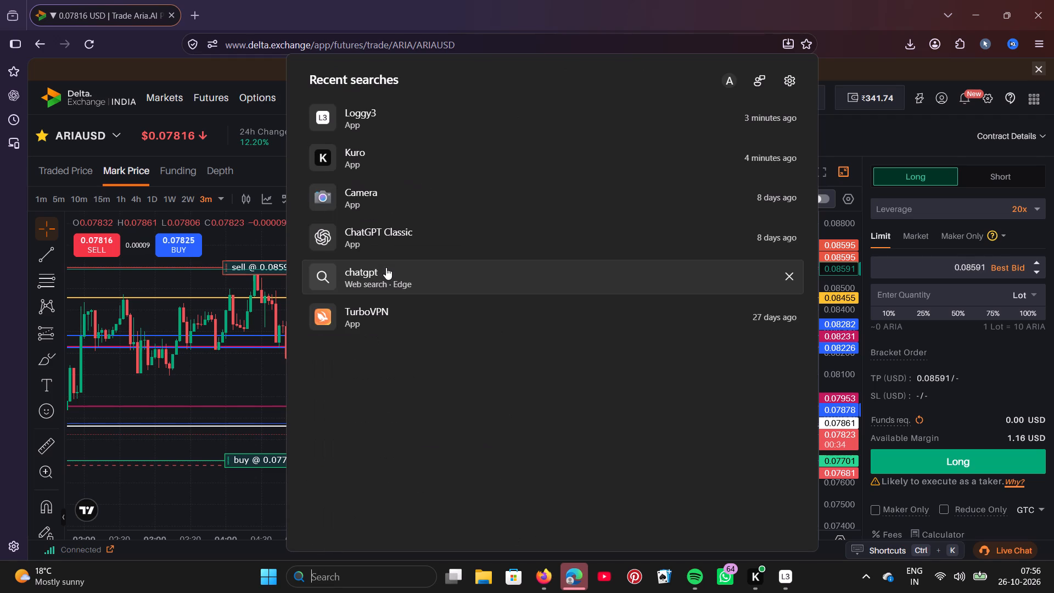
# Search the computer for items matching "a", look through the results, and return to the ARIAUSD chart.
pyautogui.press('a')
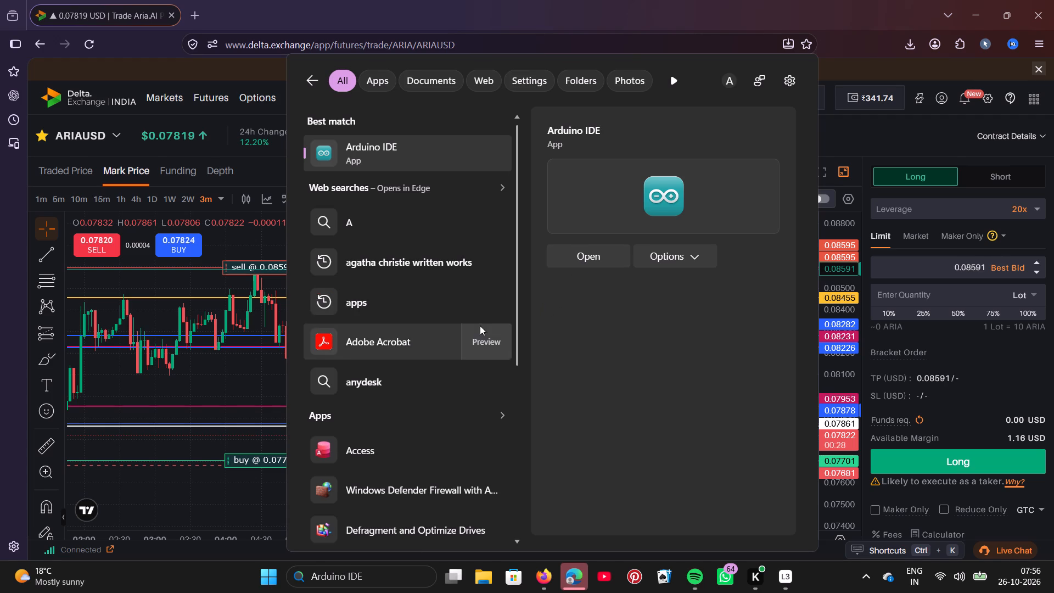
pyautogui.scroll(-3, 480, 326)
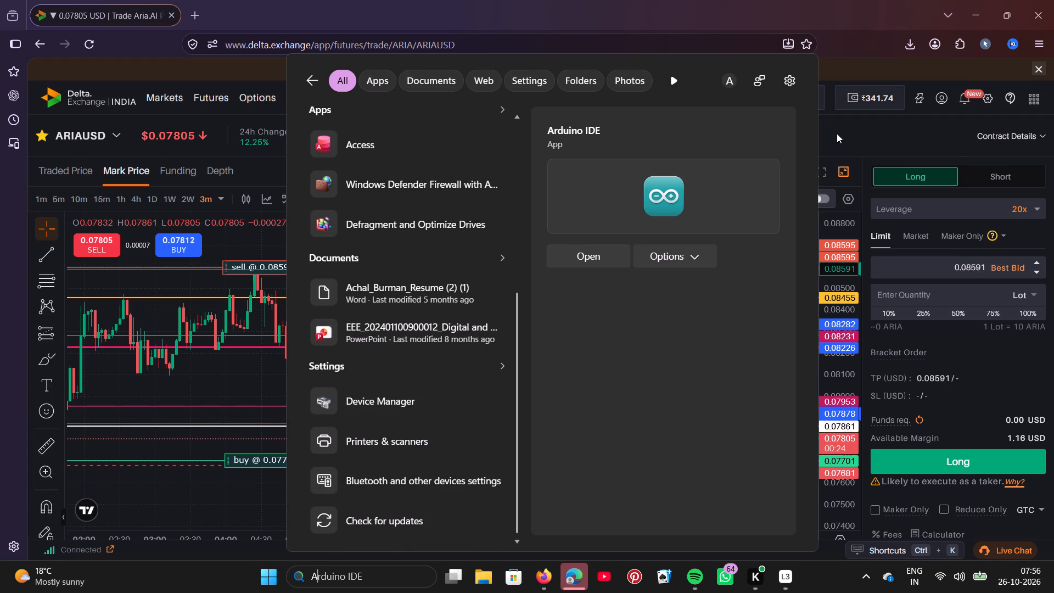
pyautogui.click(187, 342)
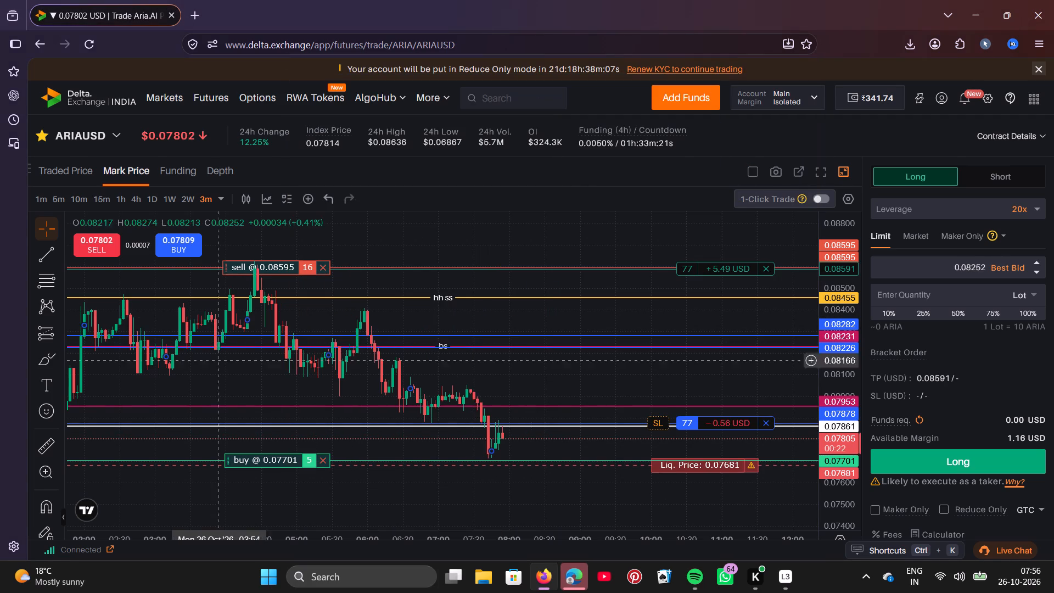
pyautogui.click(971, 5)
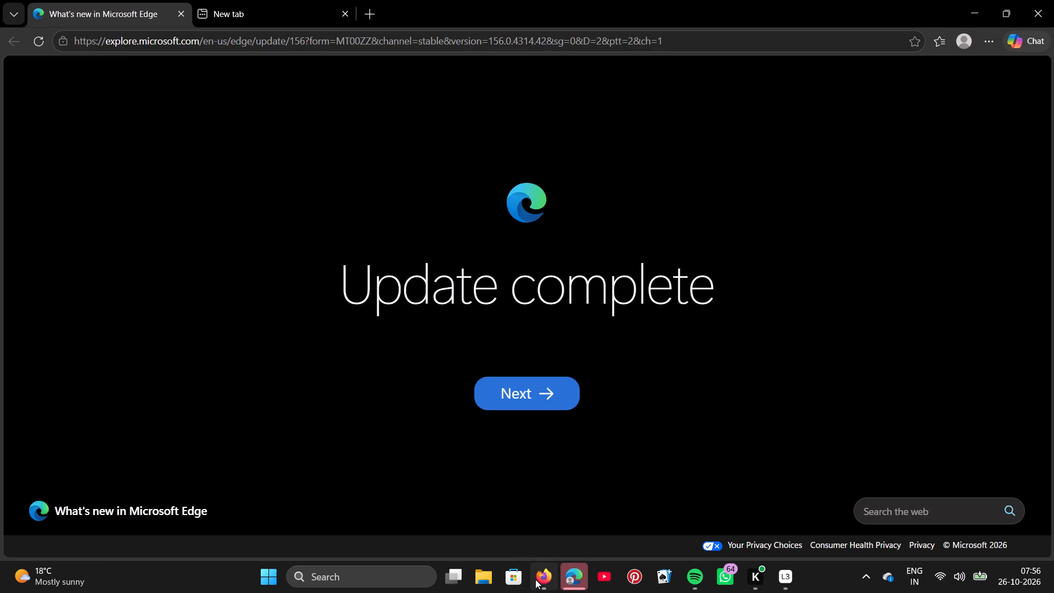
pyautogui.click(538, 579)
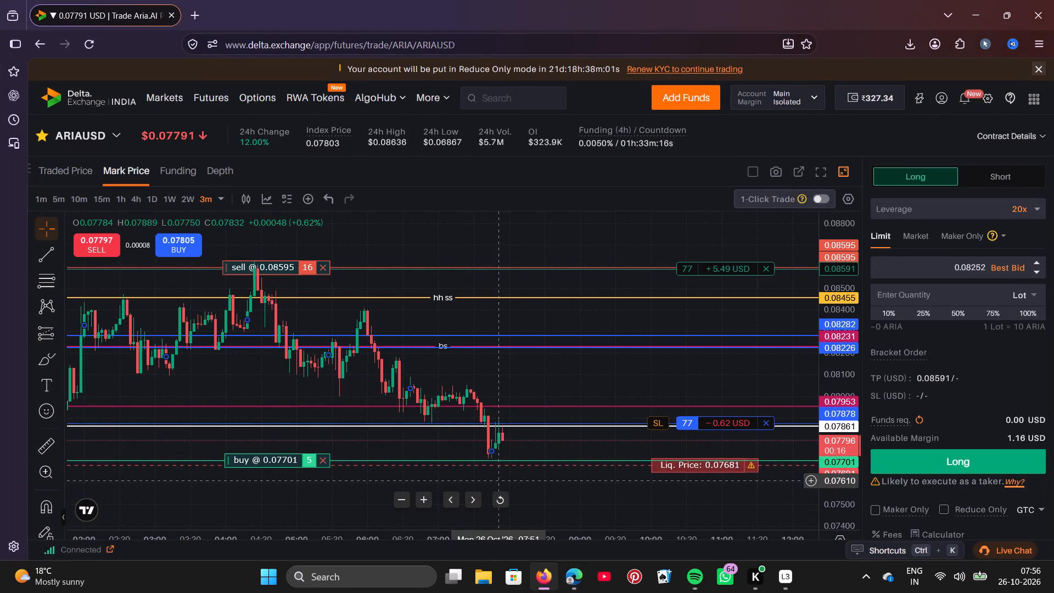
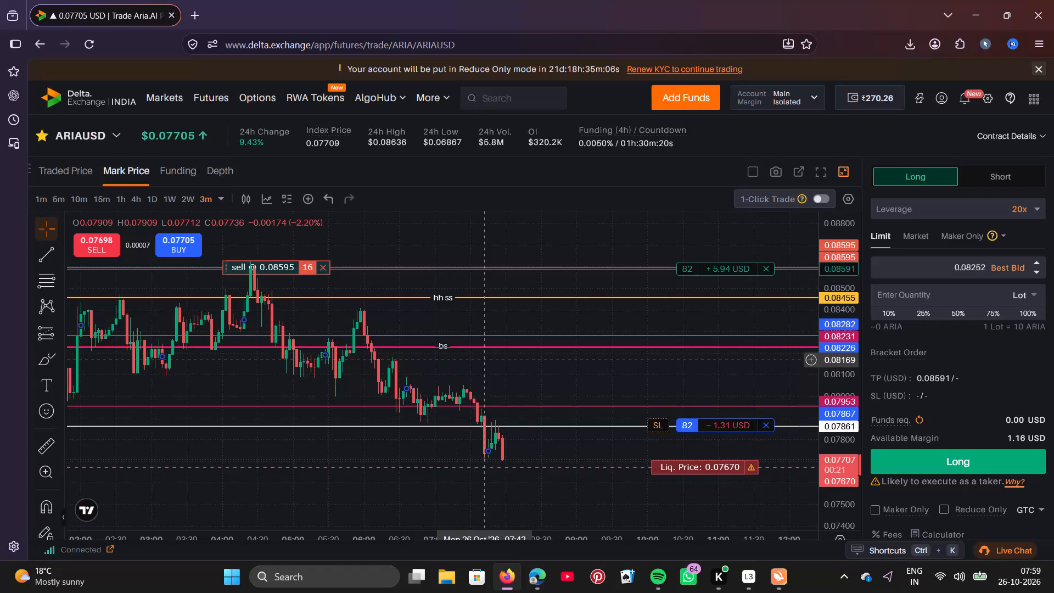
# Cancel the 16-lot ARIAUSD sell order at 0.08595 directly on the price chart.
pyautogui.click(322, 270)
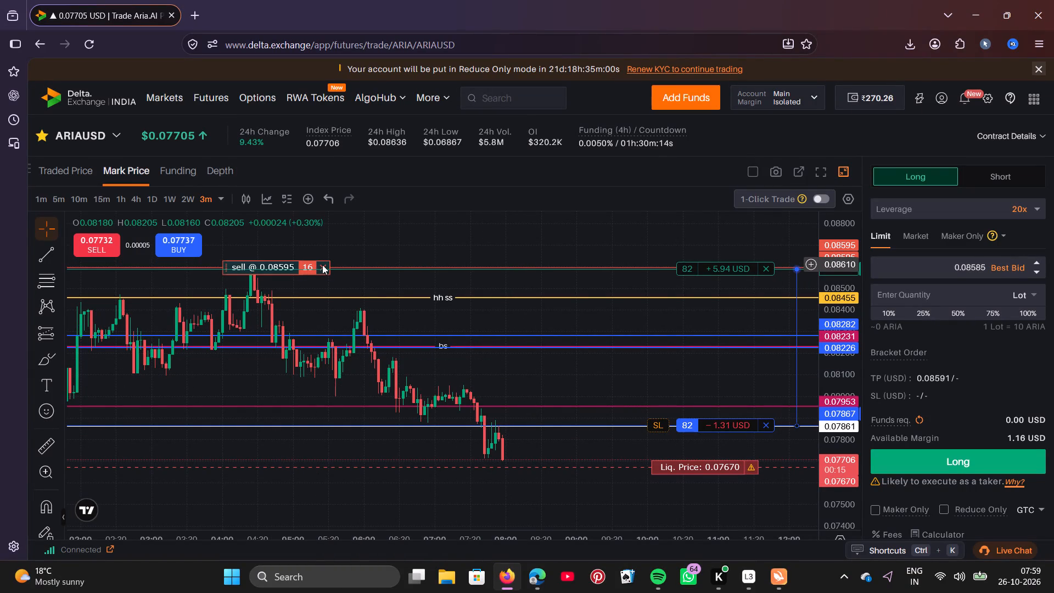
pyautogui.click(322, 265)
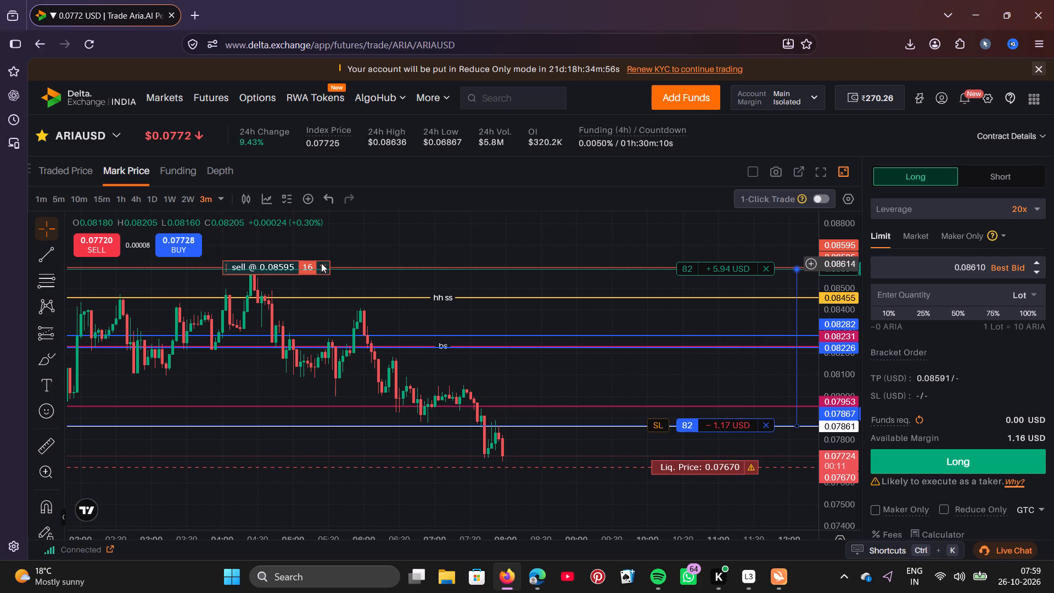
pyautogui.click(318, 261)
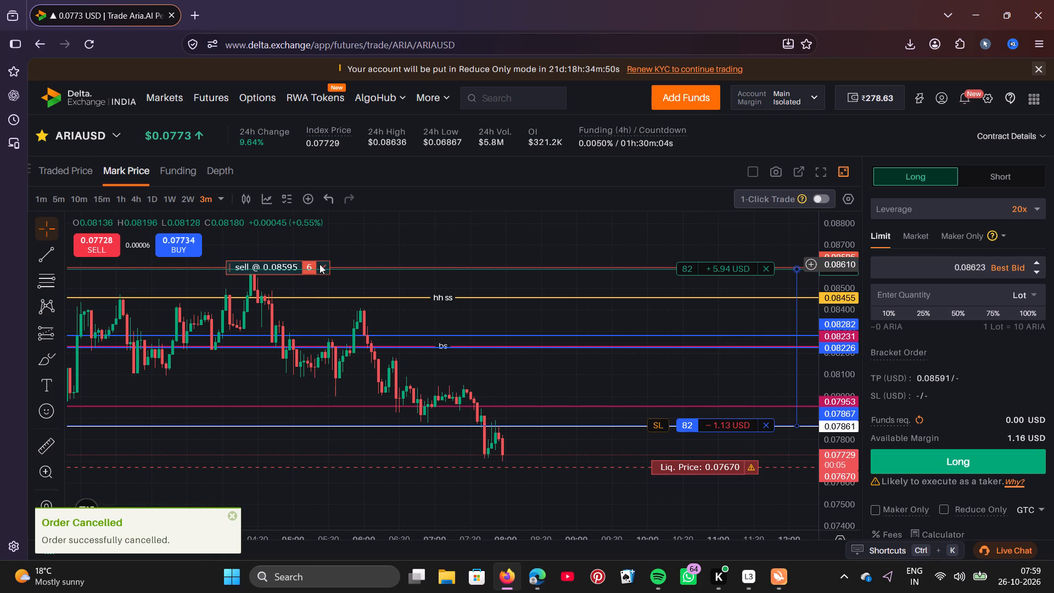
# Cancel the remaining 6-lot ARIAUSD sell order at 0.08595 on the price chart.
pyautogui.click(319, 264)
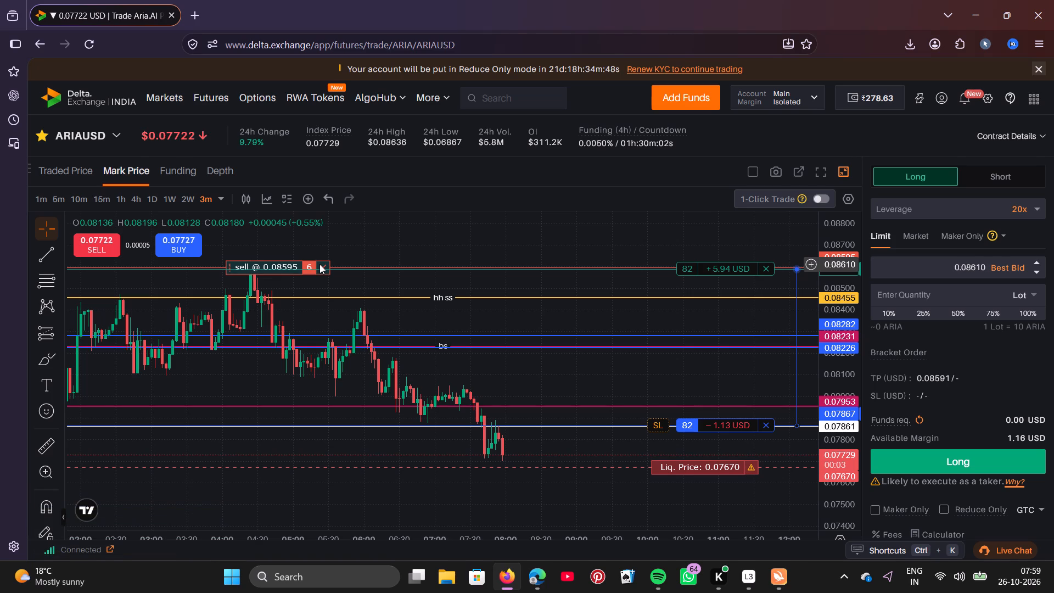
pyautogui.click(321, 264)
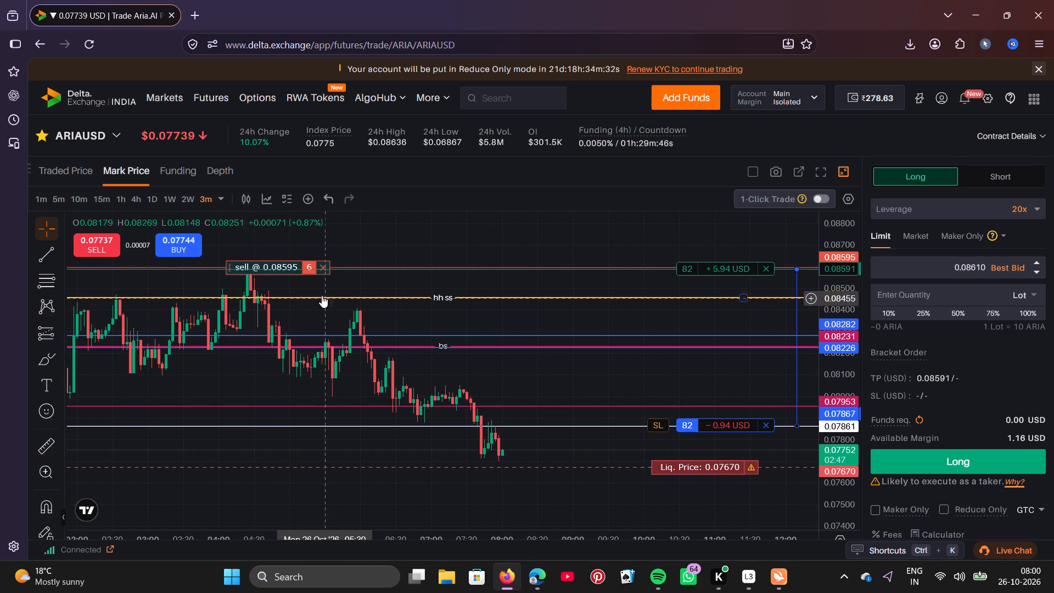
pyautogui.click(324, 271)
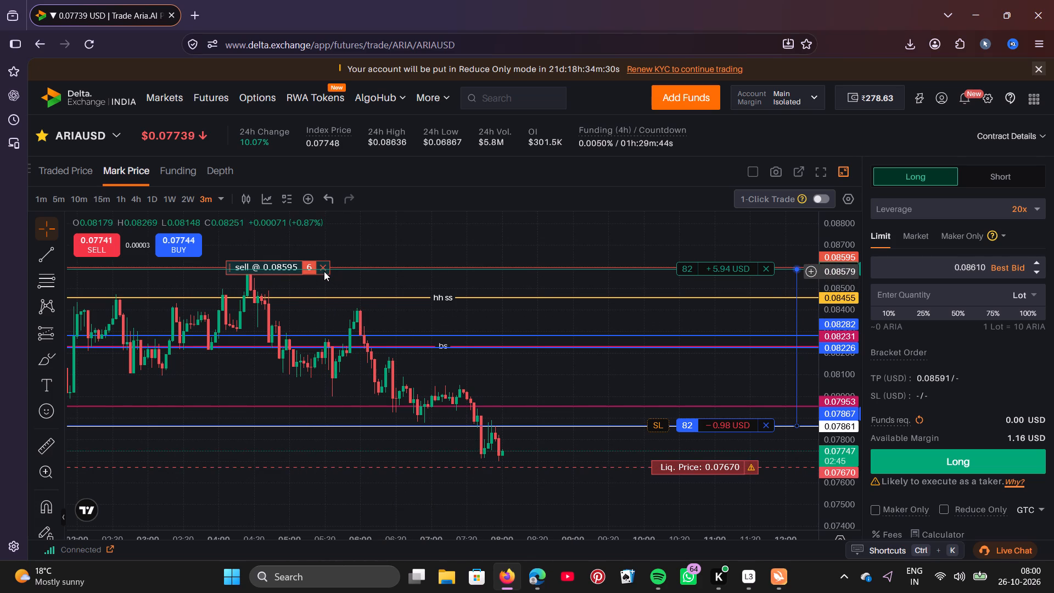
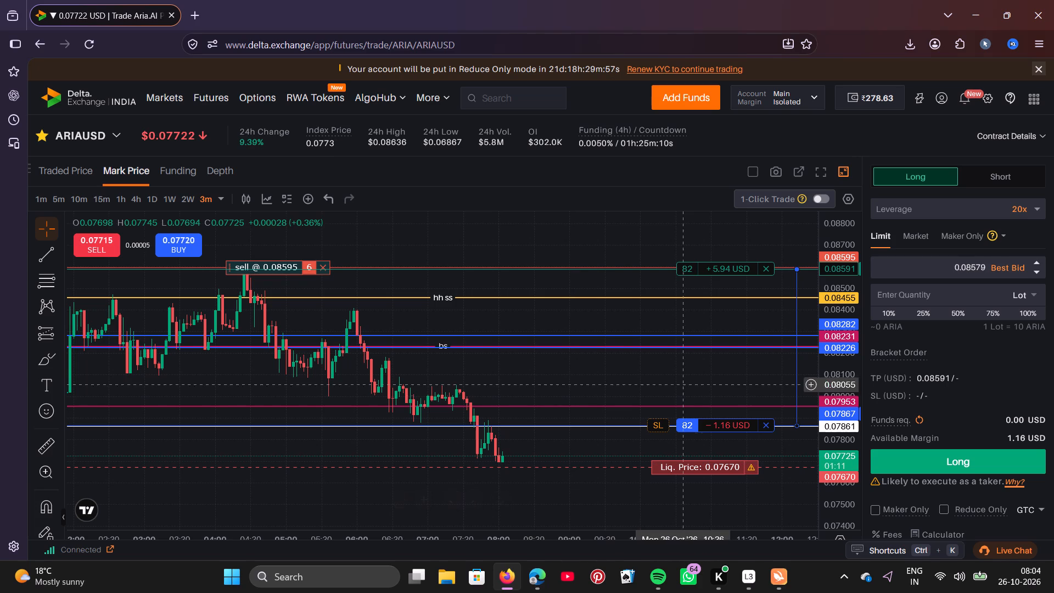
# Lower the take-profit level of the open 82-lot ARIAUSD position on the price chart to about 0.08401.
pyautogui.moveTo(718, 271); pyautogui.dragTo(720, 295)
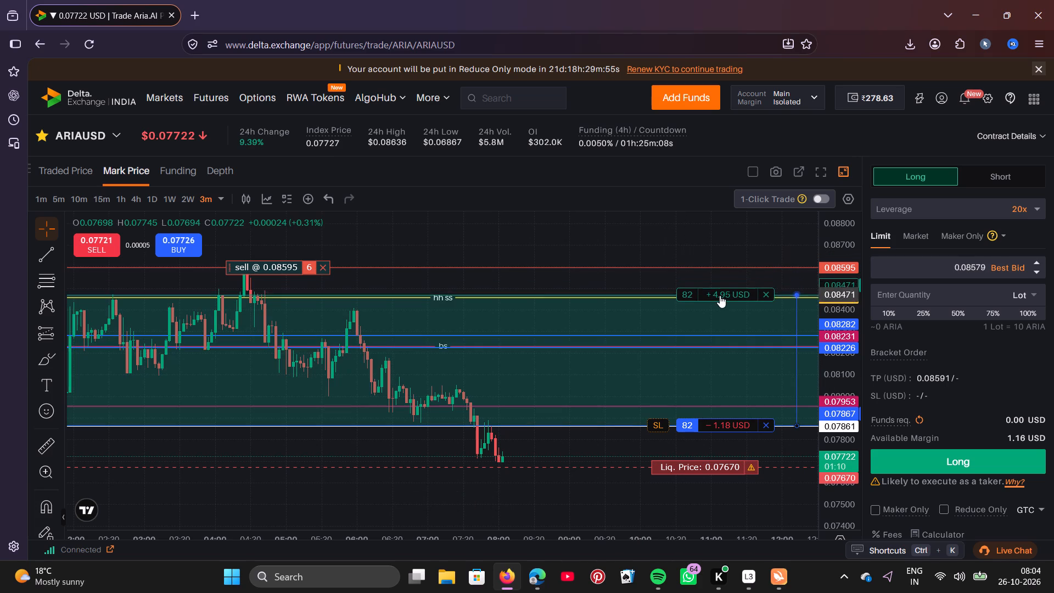
pyautogui.moveTo(720, 295); pyautogui.dragTo(717, 310)
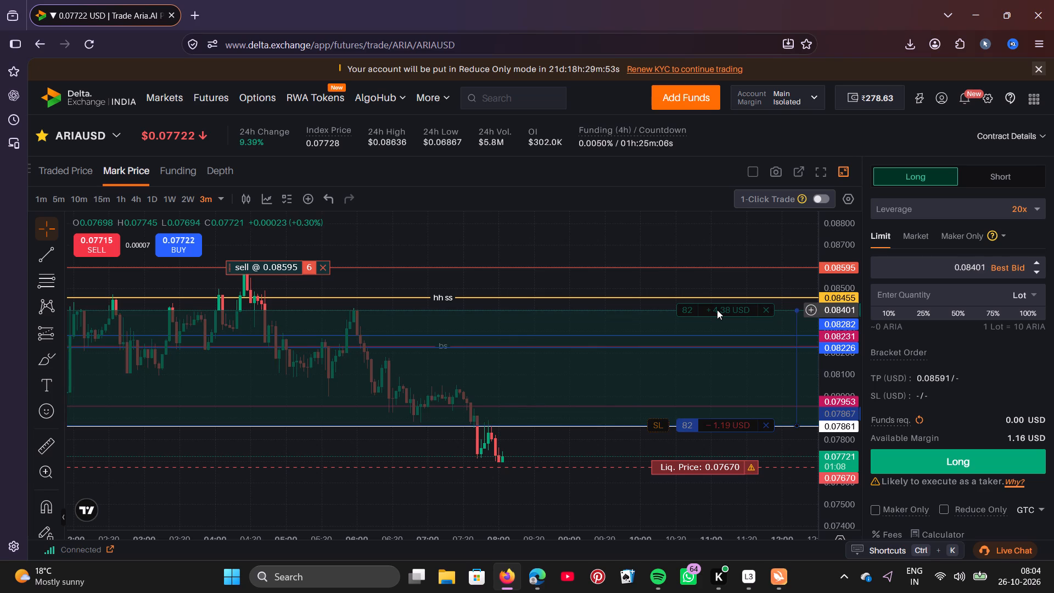
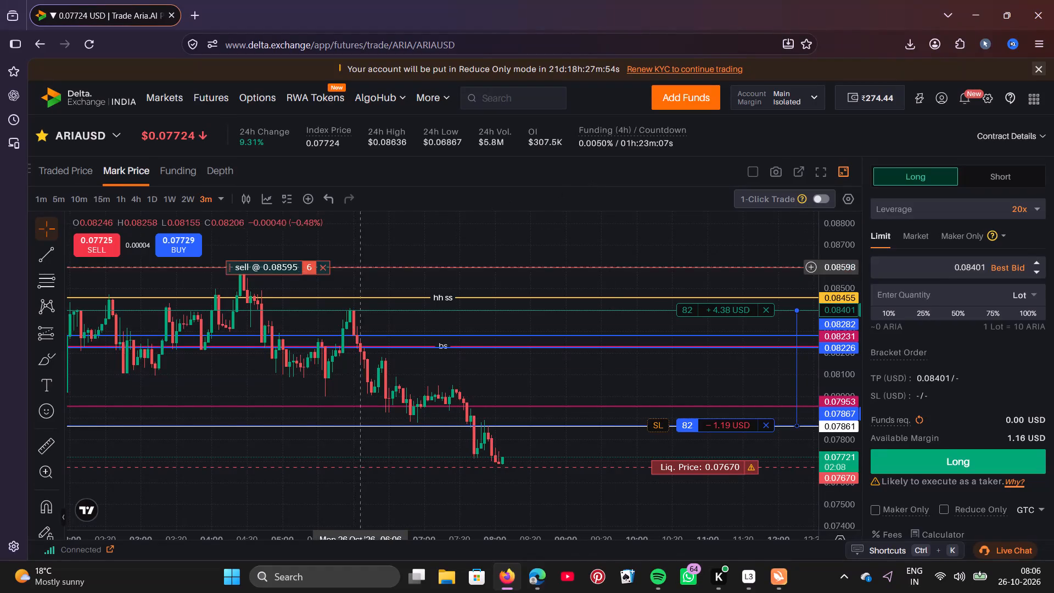
# Cancel the six pending ARIAUSD sell orders at 0.08595 on the price chart.
pyautogui.click(323, 271)
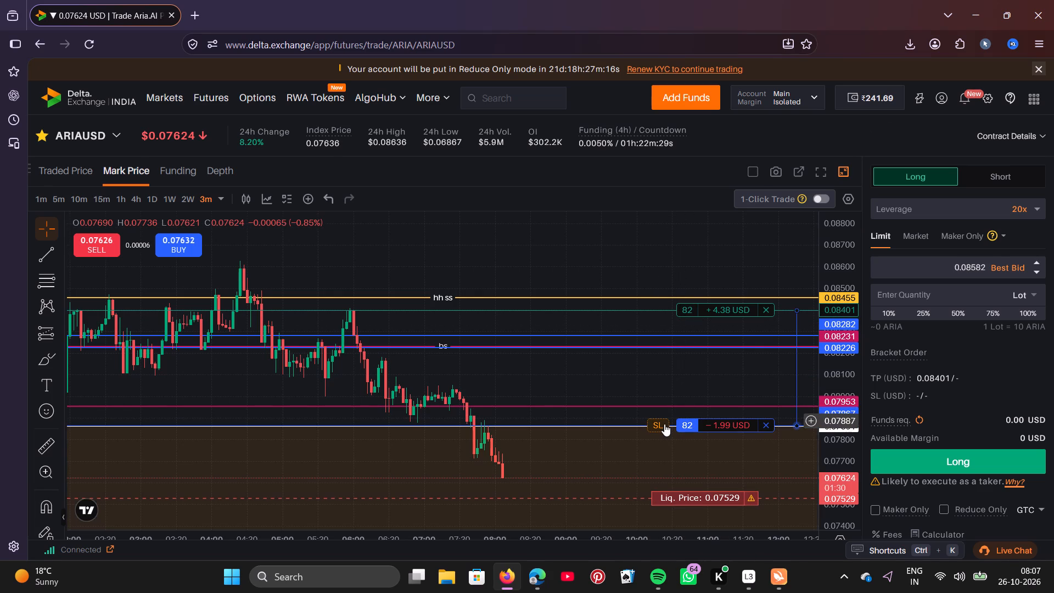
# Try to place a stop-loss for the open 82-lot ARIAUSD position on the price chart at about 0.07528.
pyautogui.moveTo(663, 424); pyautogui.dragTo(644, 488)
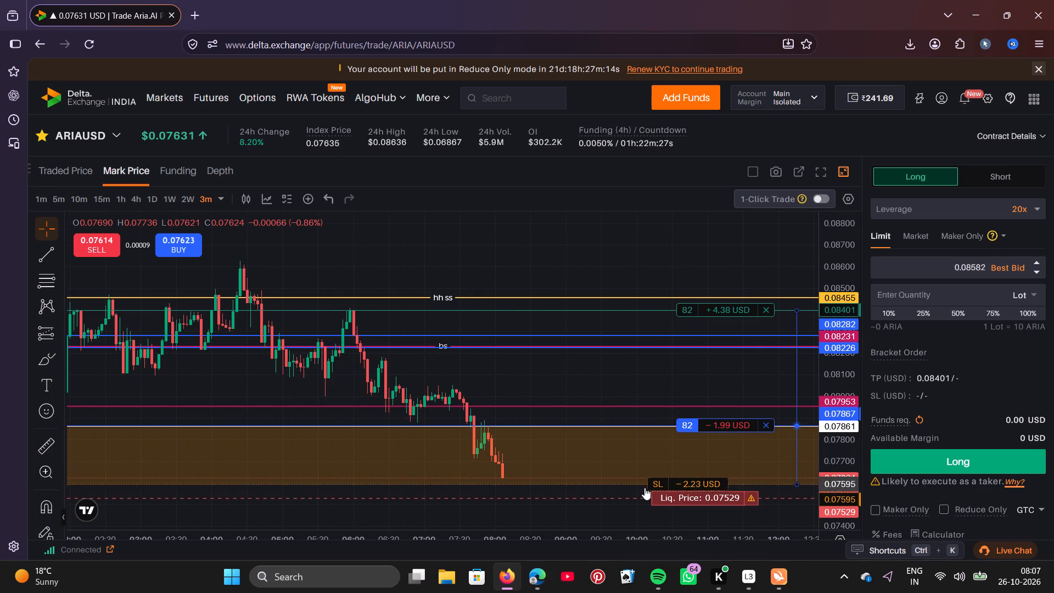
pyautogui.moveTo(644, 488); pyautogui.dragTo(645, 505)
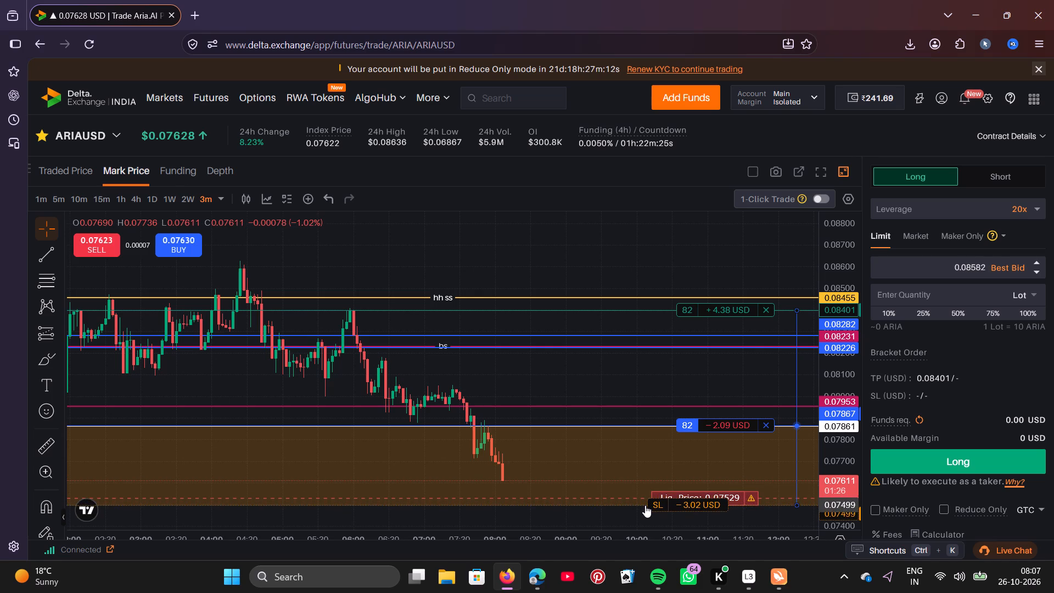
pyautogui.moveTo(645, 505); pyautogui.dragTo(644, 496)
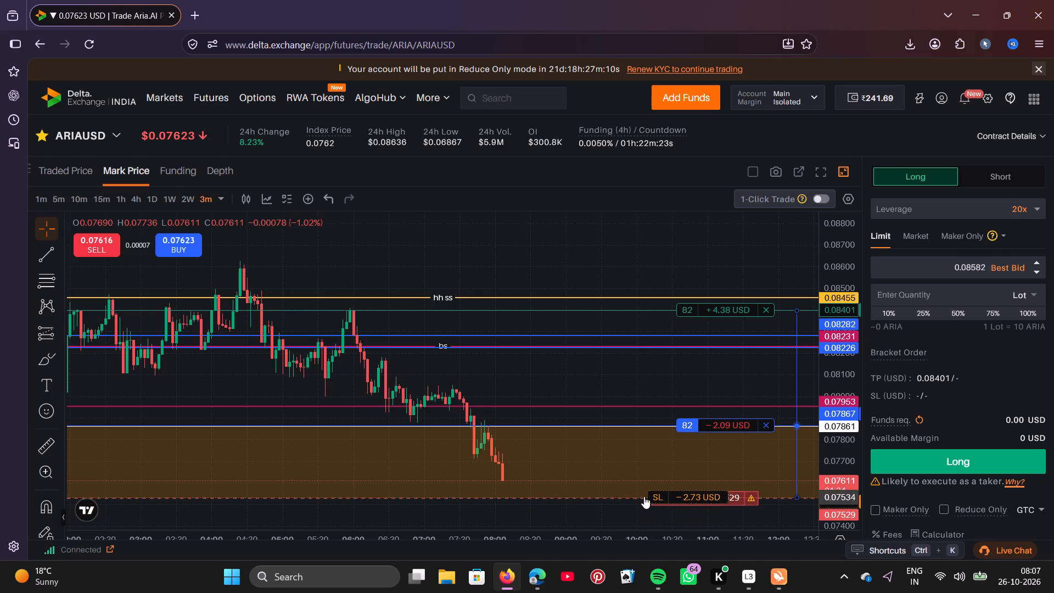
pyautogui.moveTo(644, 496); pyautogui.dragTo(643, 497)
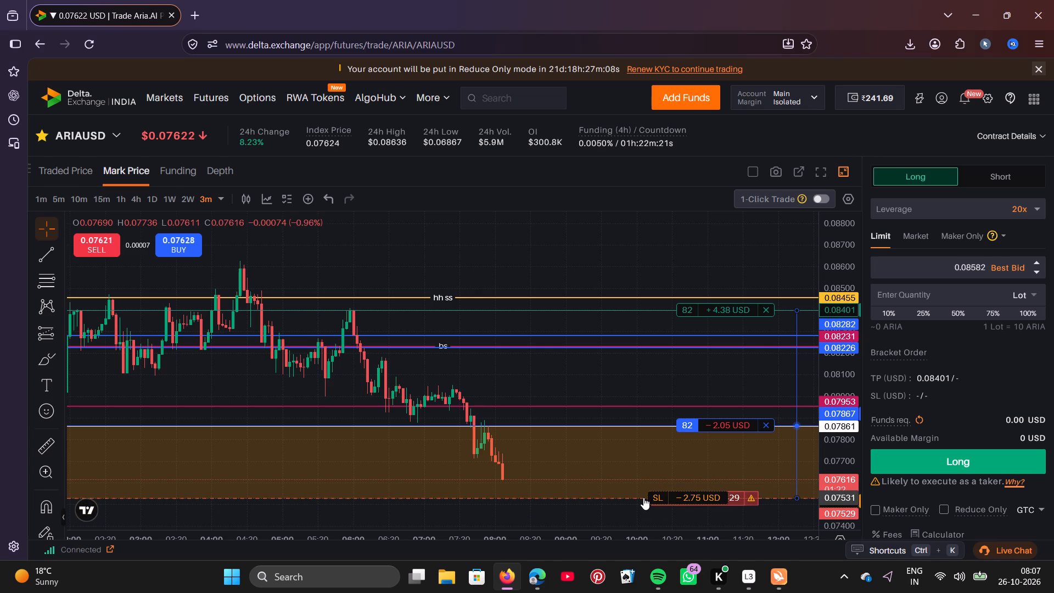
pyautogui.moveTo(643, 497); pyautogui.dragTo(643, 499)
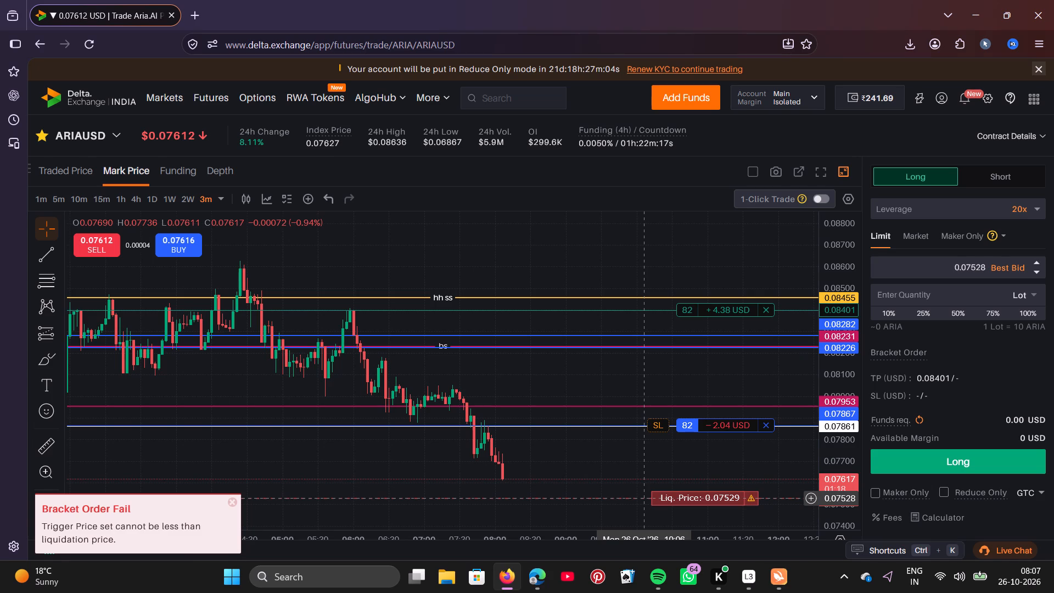
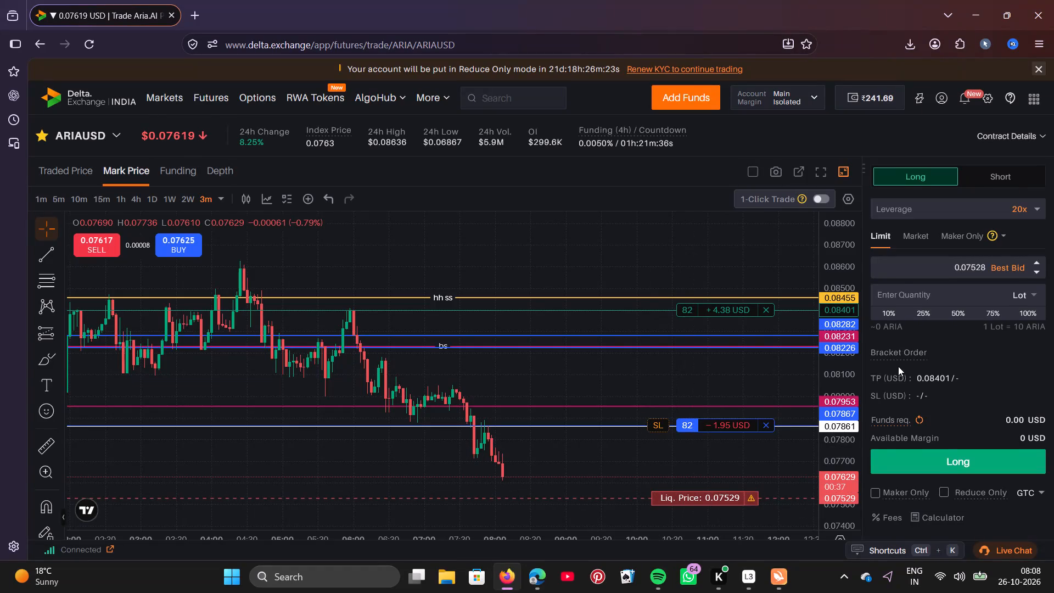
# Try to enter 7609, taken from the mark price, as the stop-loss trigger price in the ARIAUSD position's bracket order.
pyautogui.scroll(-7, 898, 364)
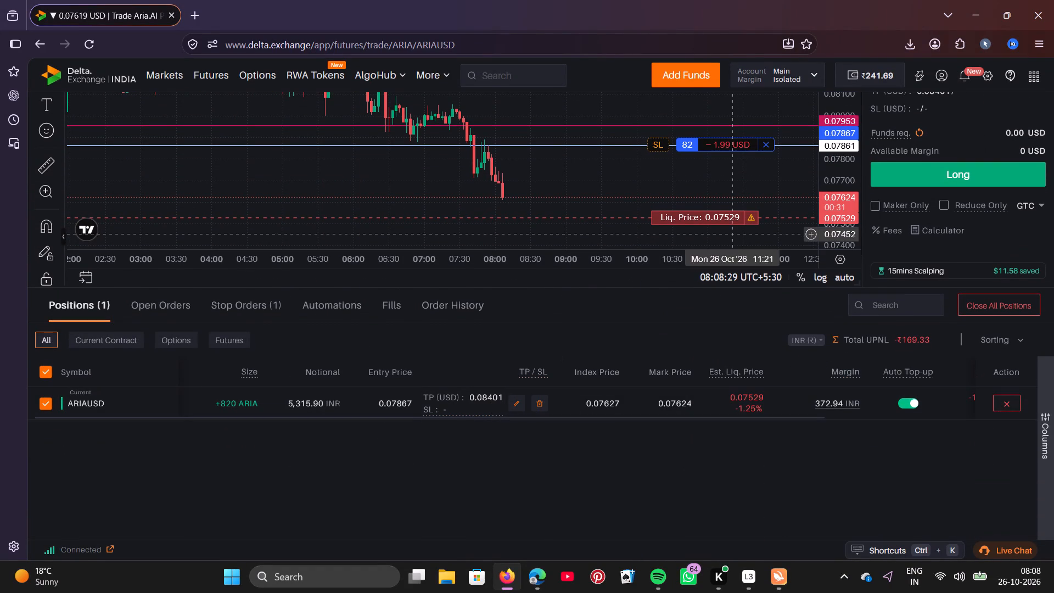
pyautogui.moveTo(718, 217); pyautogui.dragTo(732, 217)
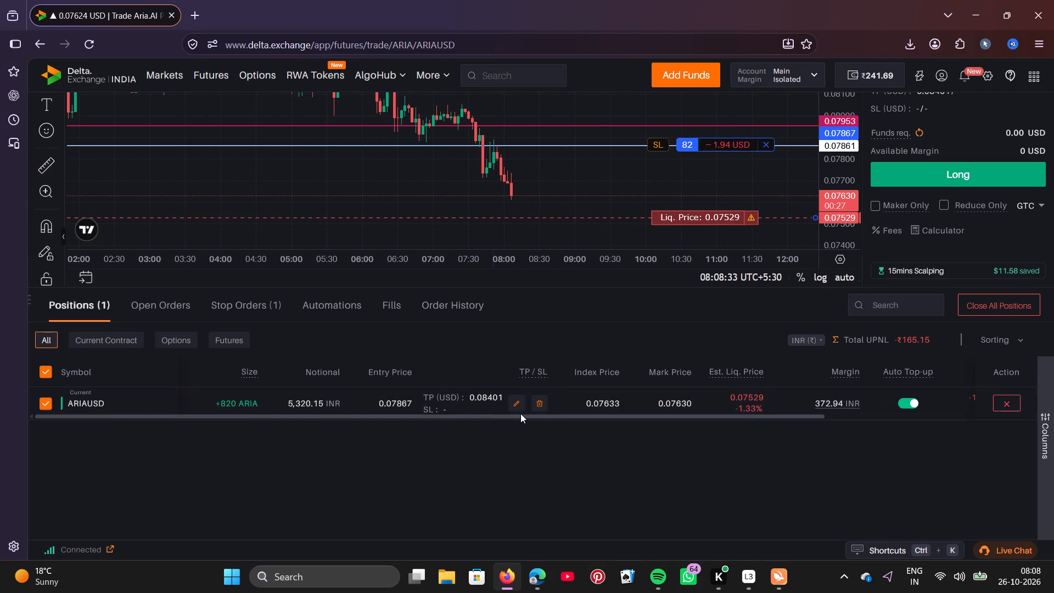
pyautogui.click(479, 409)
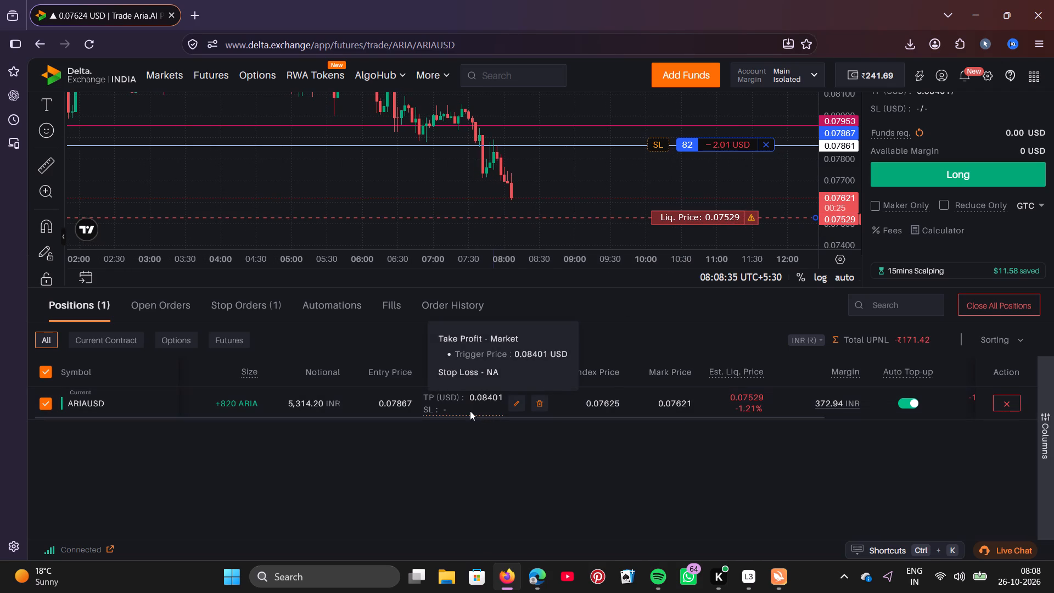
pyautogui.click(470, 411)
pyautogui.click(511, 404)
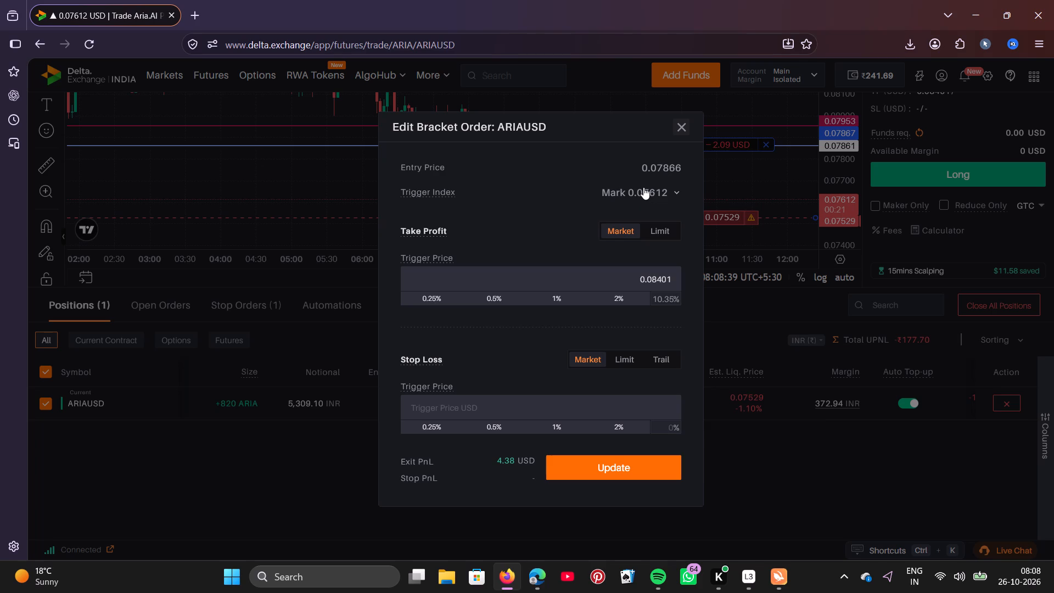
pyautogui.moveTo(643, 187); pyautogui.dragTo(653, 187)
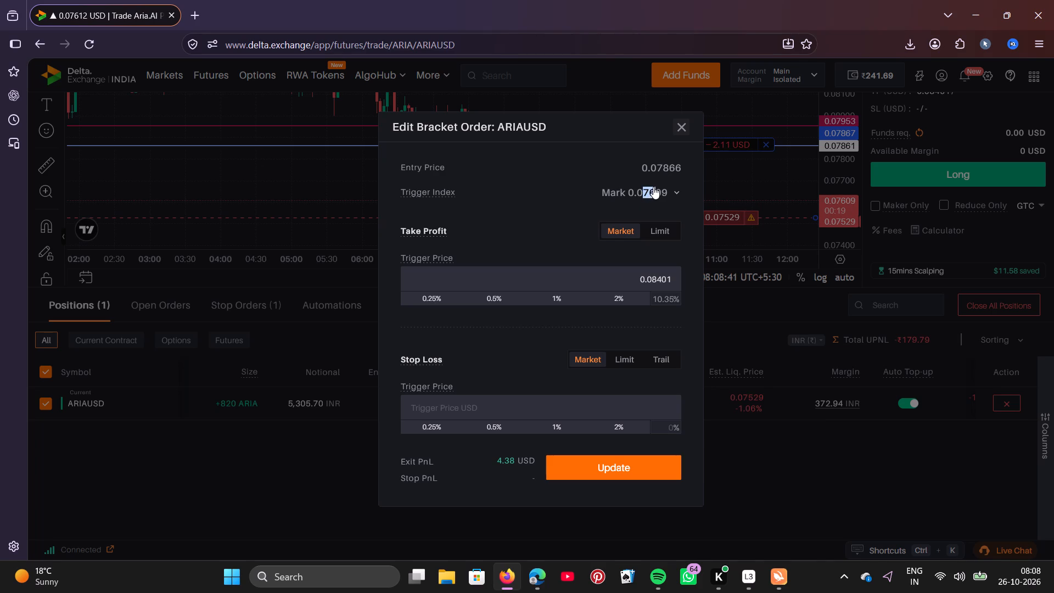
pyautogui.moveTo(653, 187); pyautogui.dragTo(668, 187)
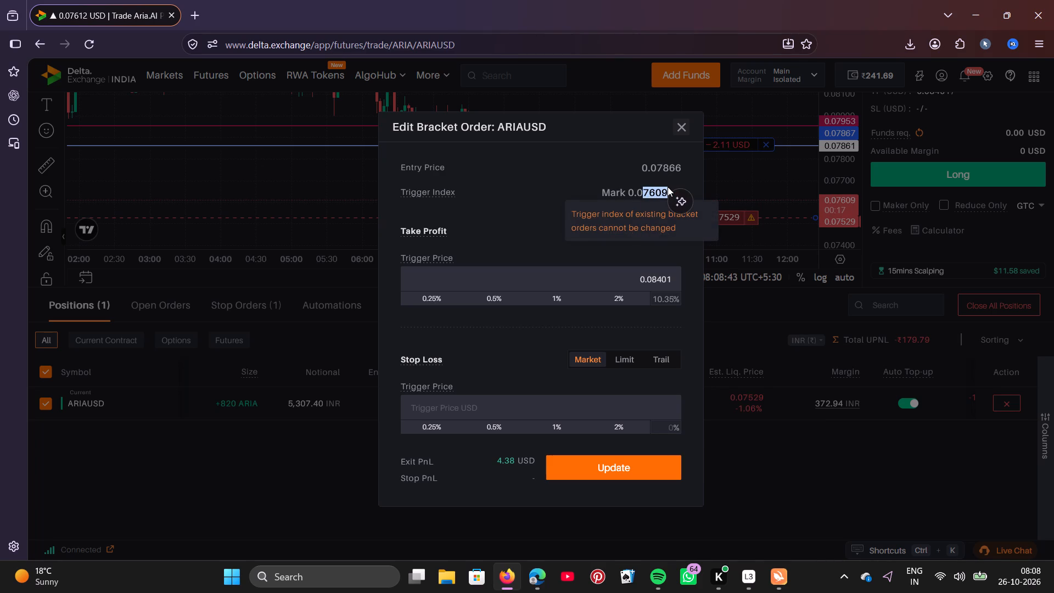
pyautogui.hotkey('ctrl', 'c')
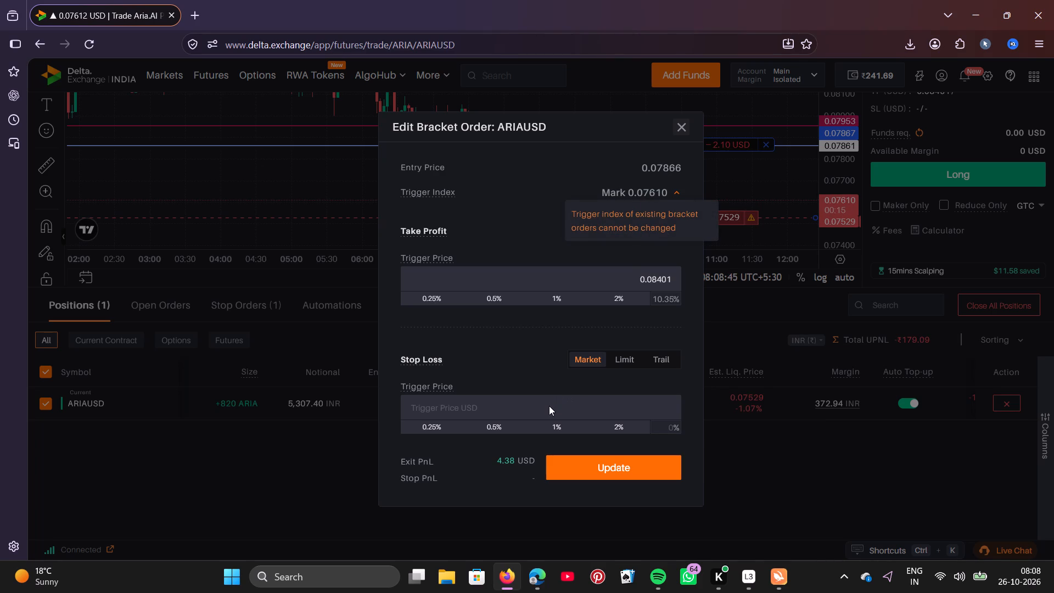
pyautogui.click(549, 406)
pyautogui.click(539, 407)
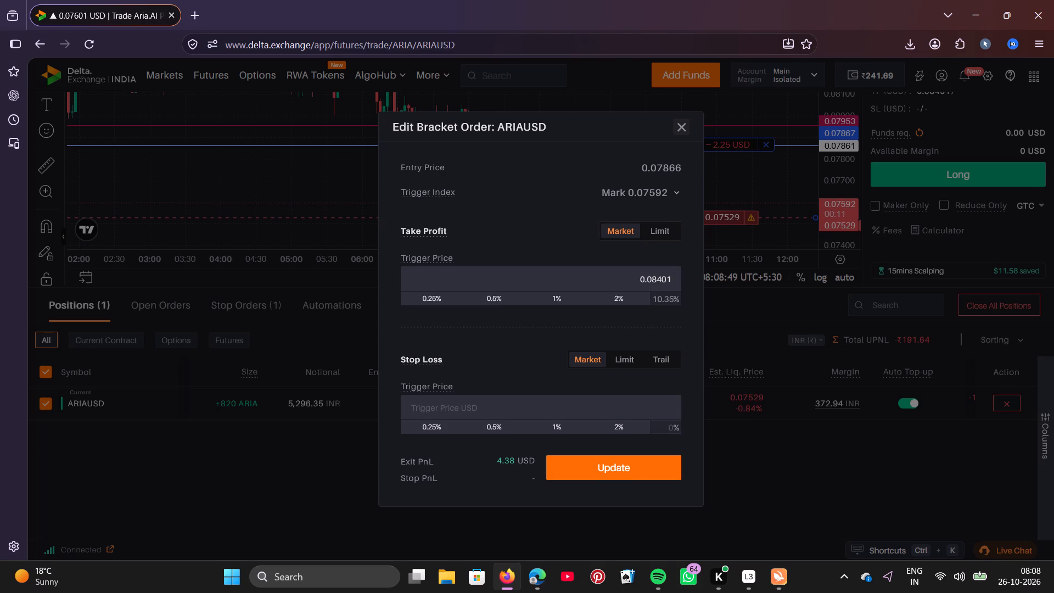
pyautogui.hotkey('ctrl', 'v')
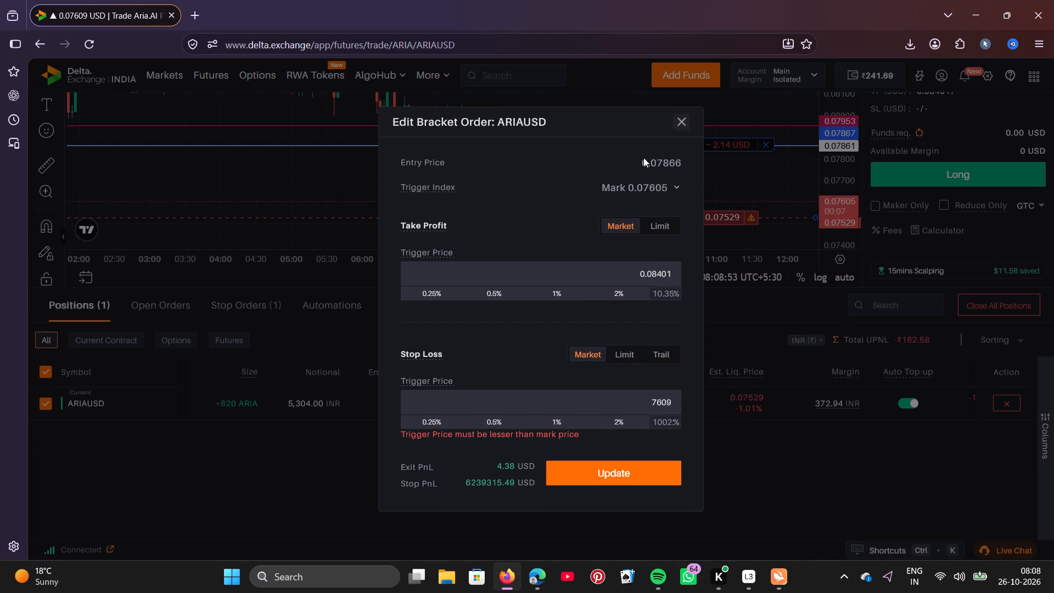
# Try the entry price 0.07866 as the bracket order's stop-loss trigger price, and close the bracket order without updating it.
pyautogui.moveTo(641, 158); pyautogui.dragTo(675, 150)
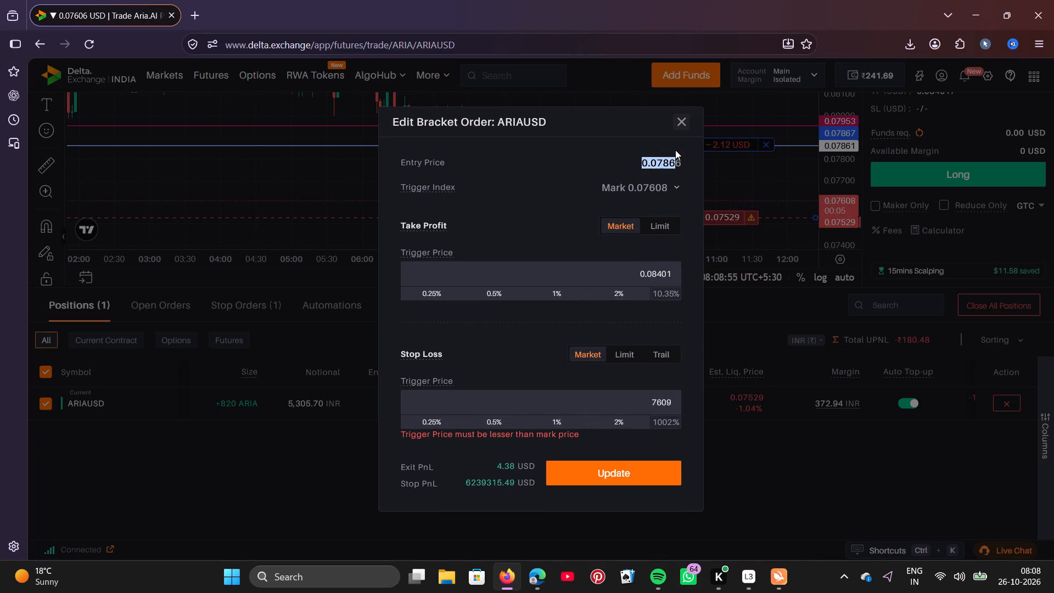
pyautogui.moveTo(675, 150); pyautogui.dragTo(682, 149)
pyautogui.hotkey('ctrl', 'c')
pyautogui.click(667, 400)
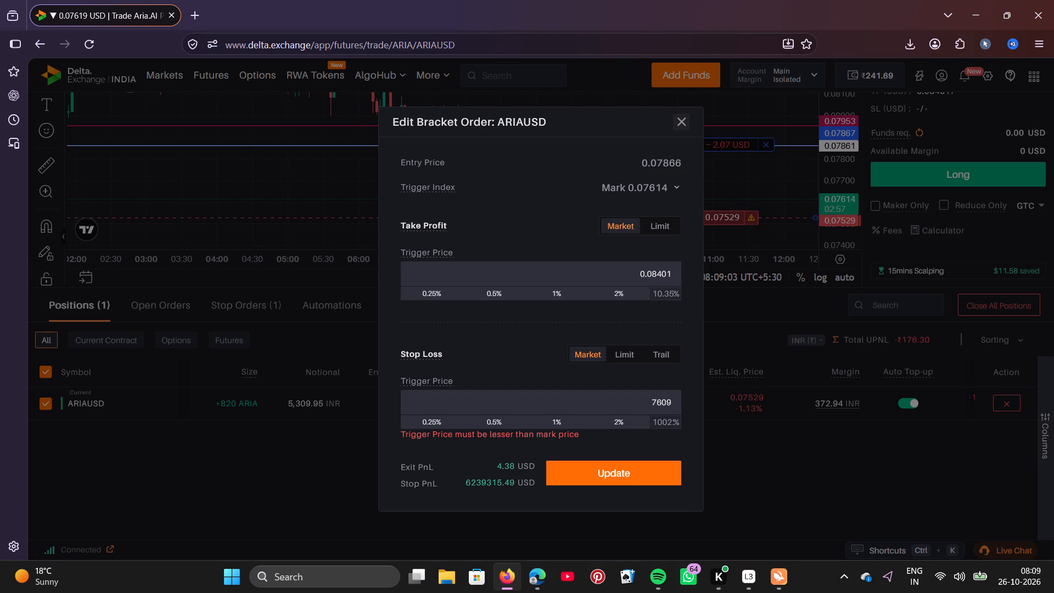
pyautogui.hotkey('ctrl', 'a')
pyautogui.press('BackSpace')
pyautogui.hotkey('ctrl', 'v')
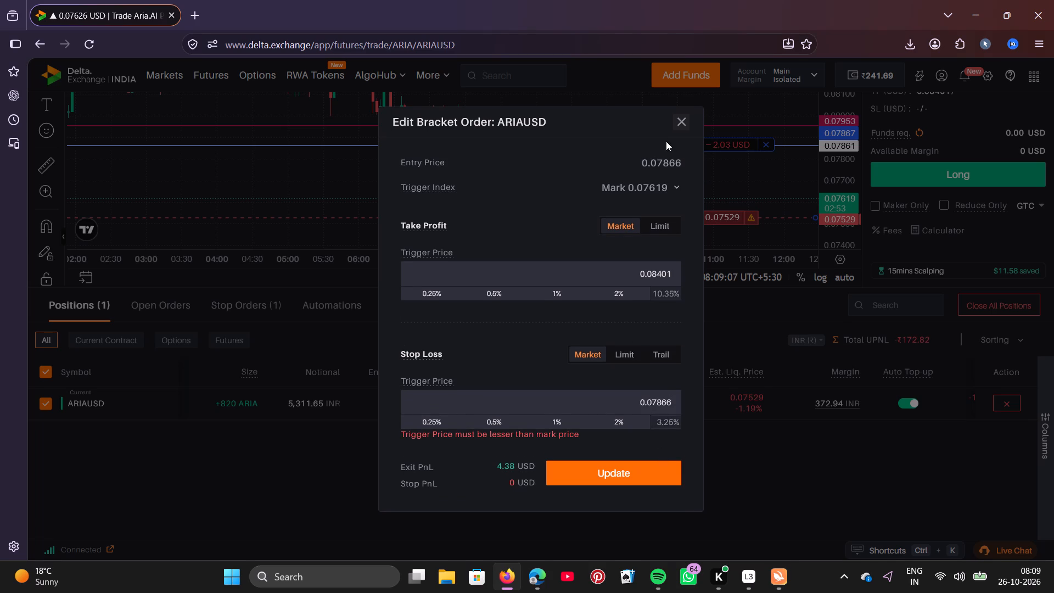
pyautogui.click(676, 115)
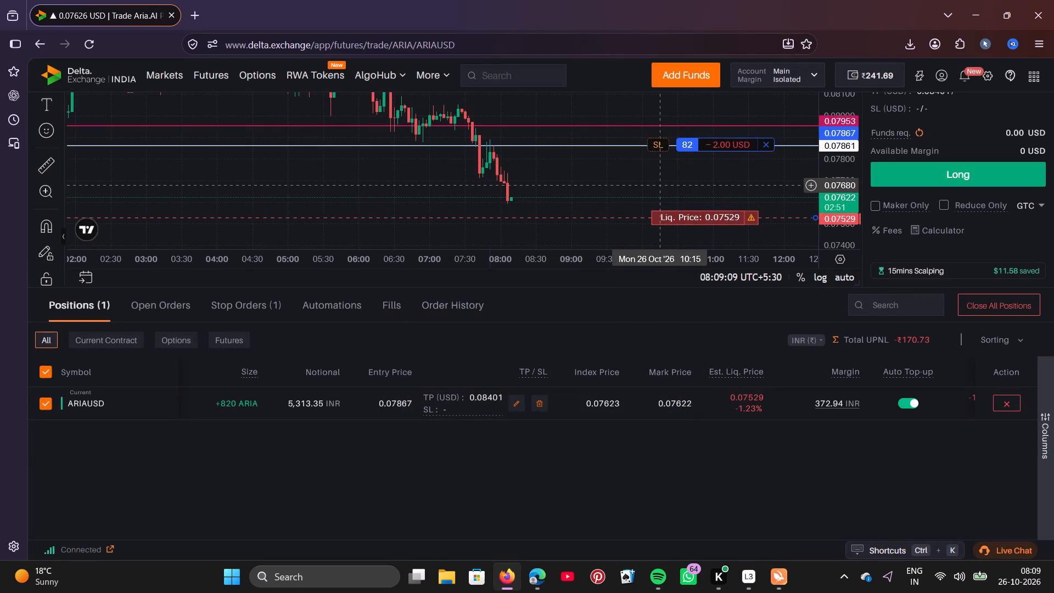
# Place a stop-loss for the open 82-lot ARIAUSD position on the price chart at about 0.07534, just above the liquidation price.
pyautogui.moveTo(657, 141); pyautogui.dragTo(626, 214)
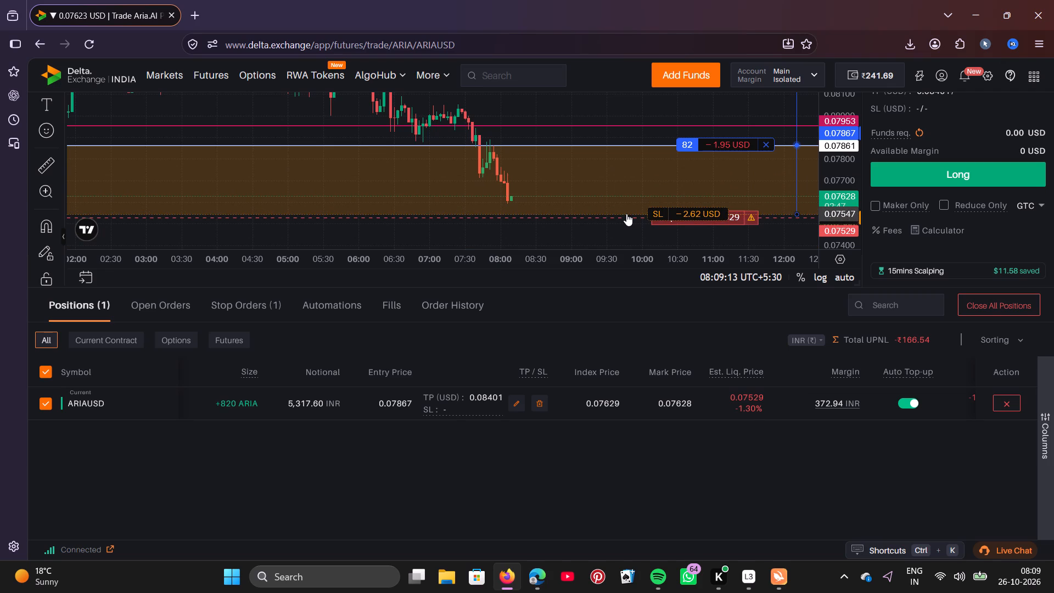
pyautogui.moveTo(626, 214); pyautogui.dragTo(626, 216)
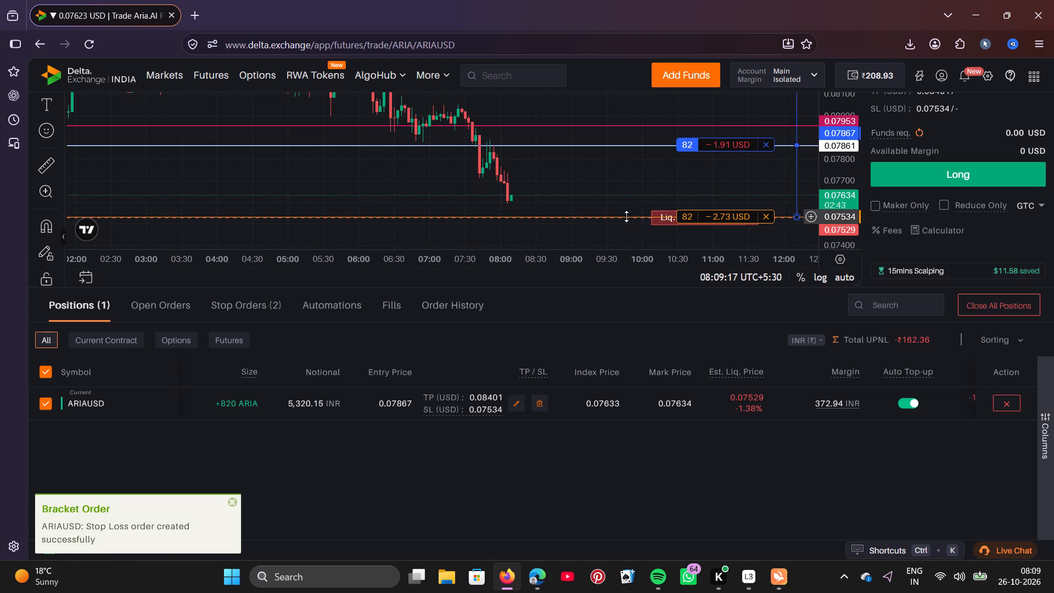
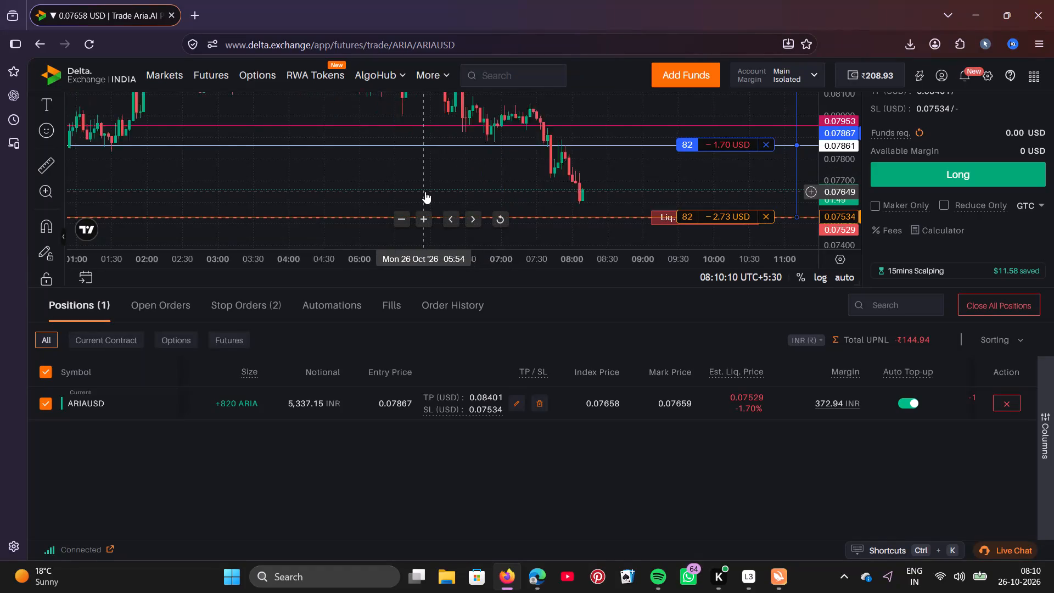
# Examine the earlier ARIAUSD price action on the 3-minute chart around the position's entry, stop-loss and liquidation levels.
pyautogui.hscroll(2, 425, 192)
pyautogui.scroll(-1, 425, 192)
pyautogui.hscroll(1, 425, 192)
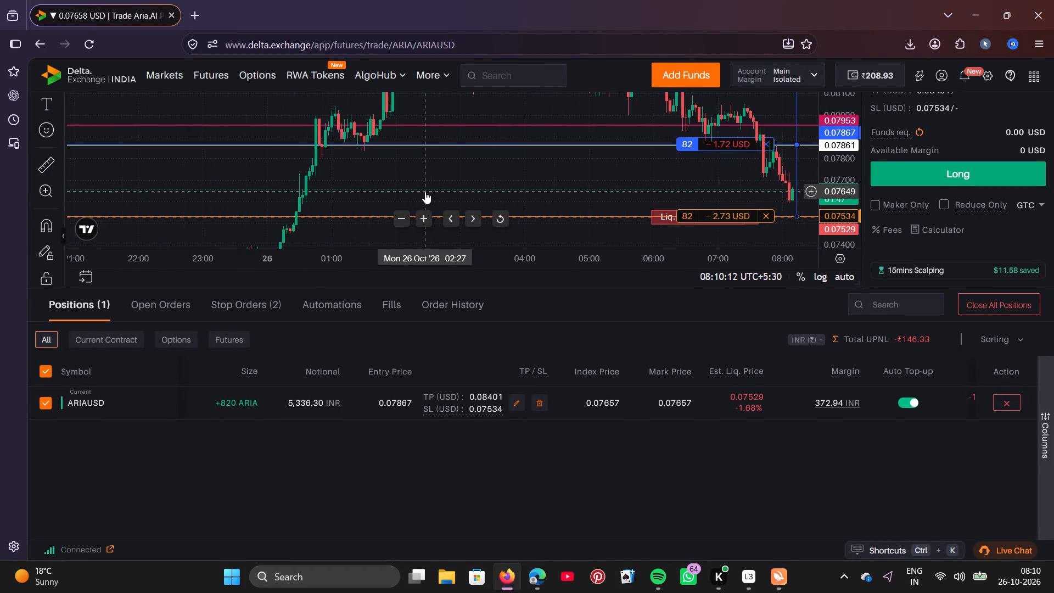
pyautogui.hscroll(3, 425, 192)
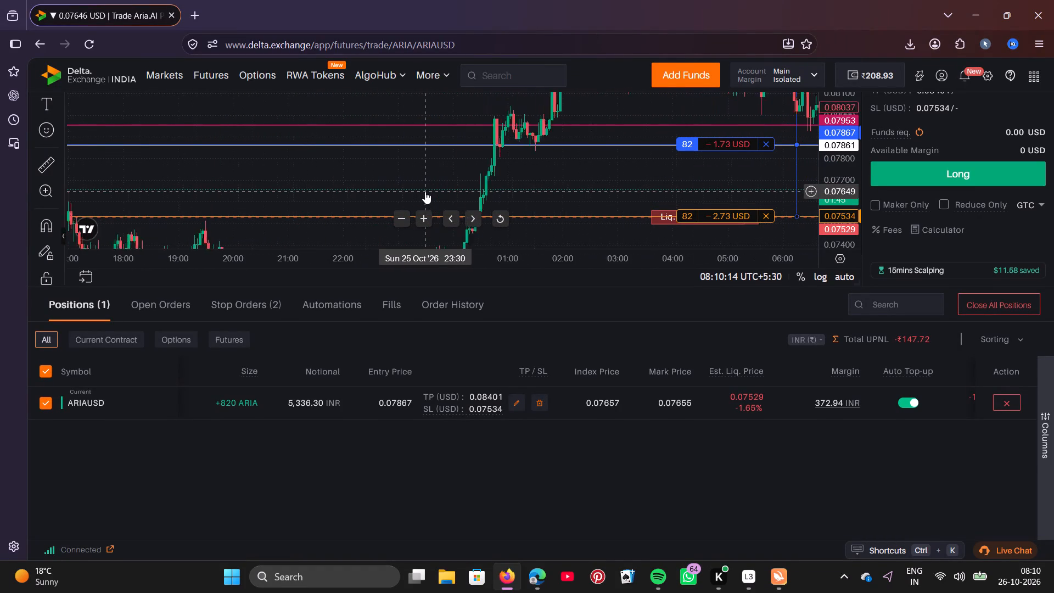
pyautogui.hscroll(3, 425, 192)
pyautogui.hscroll(-1, 425, 192)
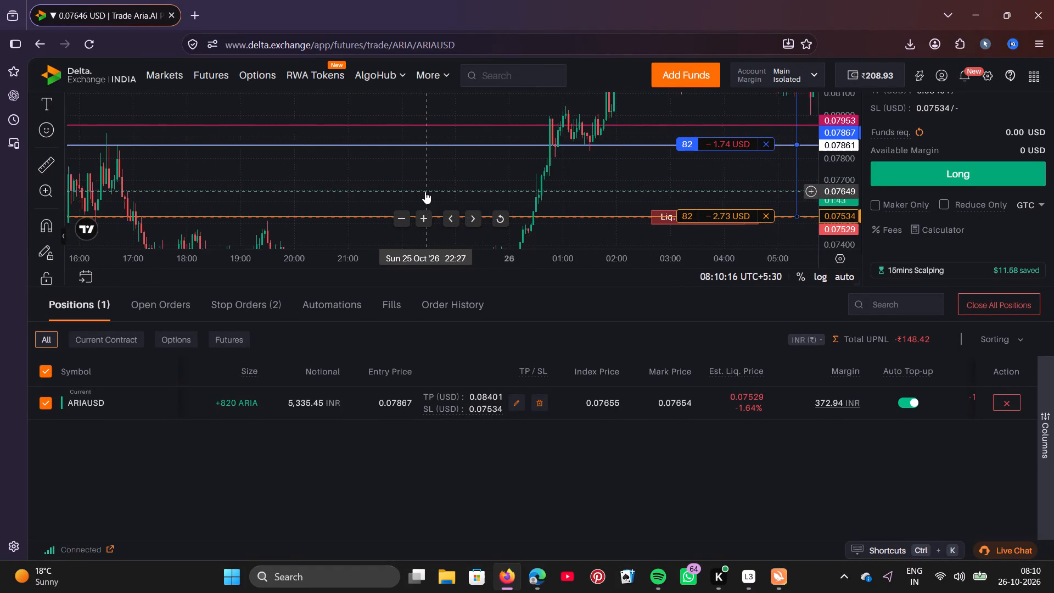
pyautogui.hscroll(-1, 425, 192)
pyautogui.hscroll(1, 425, 192)
pyautogui.hscroll(-2, 425, 192)
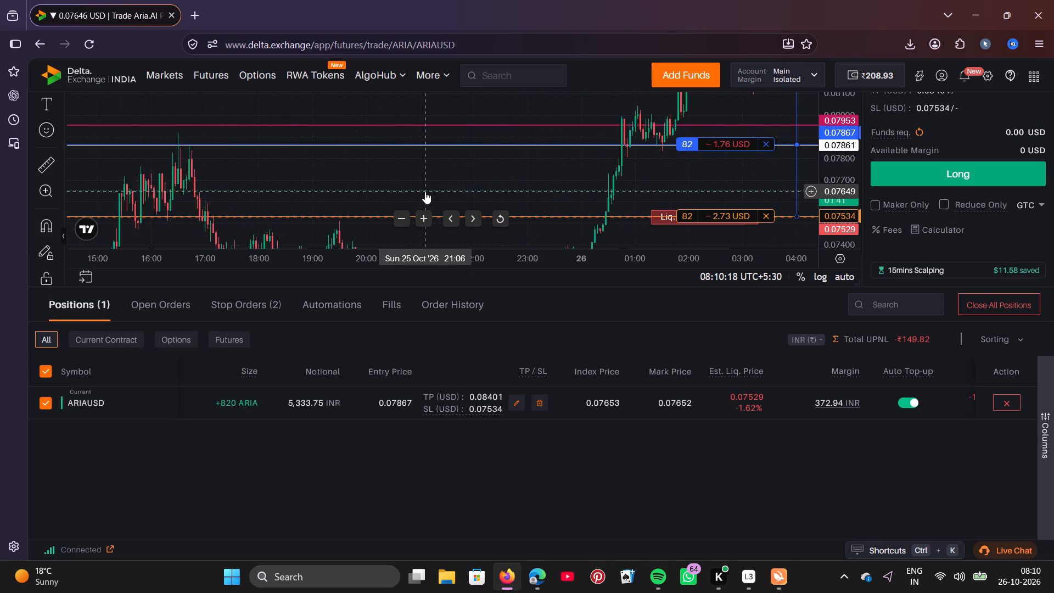
pyautogui.hscroll(-2, 425, 192)
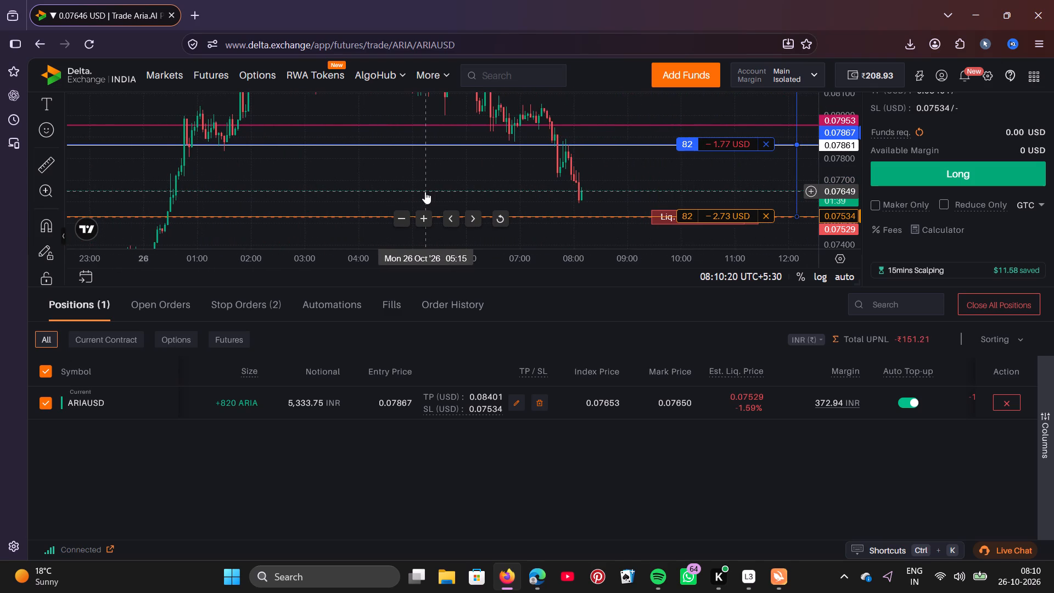
pyautogui.hscroll(-1, 425, 192)
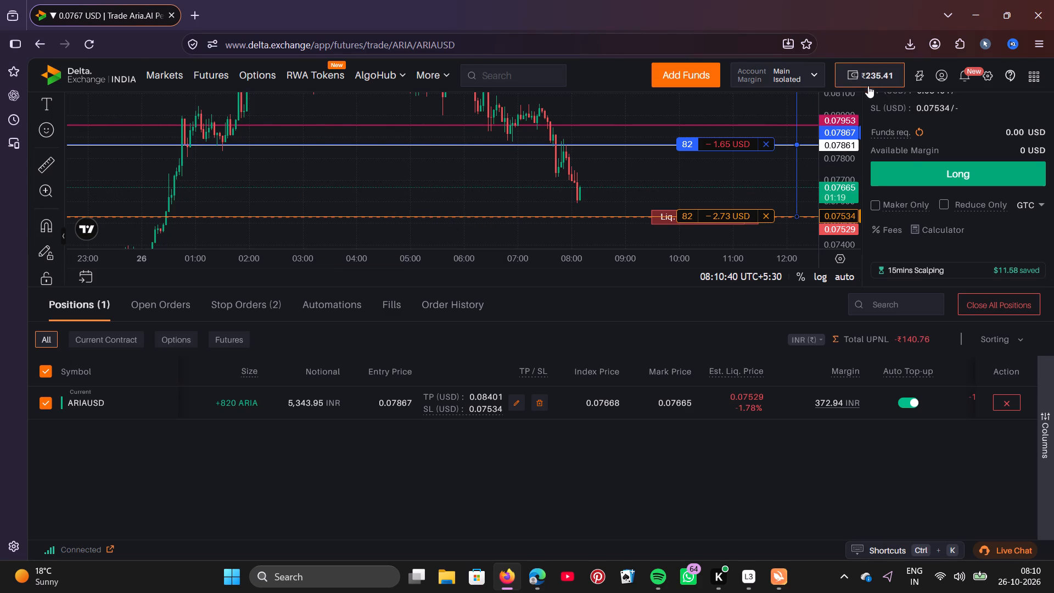
# Switch the ARIAUSD mark price chart to the 15-minute timeframe and review the earlier candles against the stop-loss level.
pyautogui.scroll(1, 730, 378)
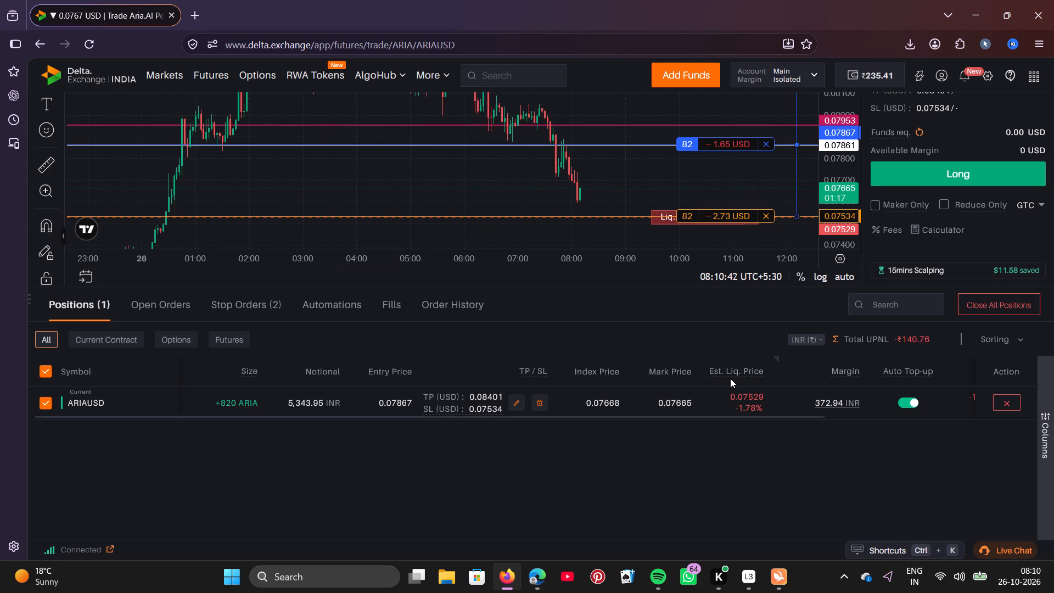
pyautogui.scroll(1, 730, 378)
pyautogui.scroll(2, 702, 340)
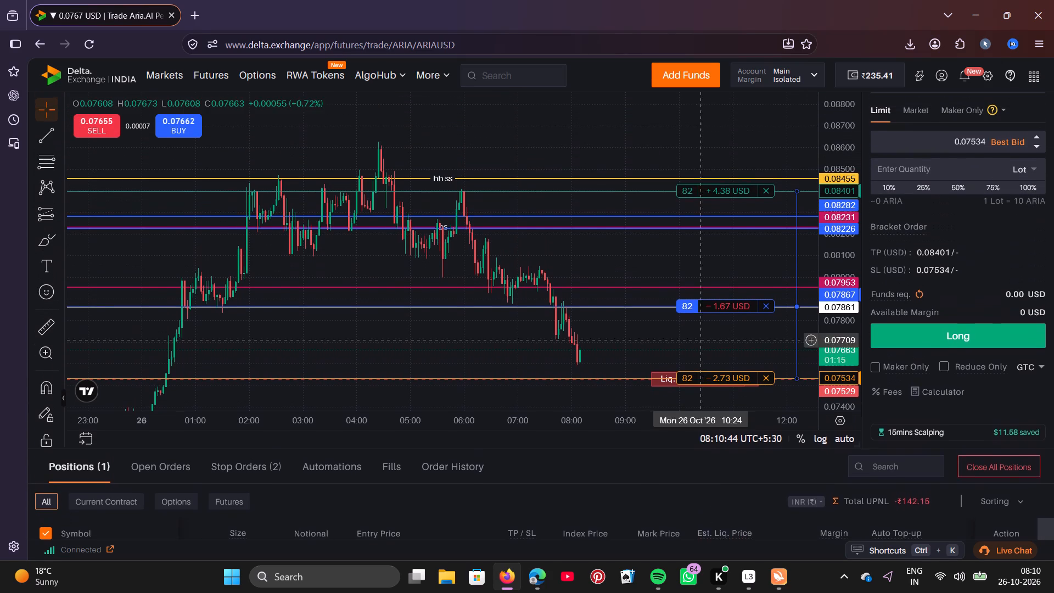
pyautogui.scroll(3, 227, 214)
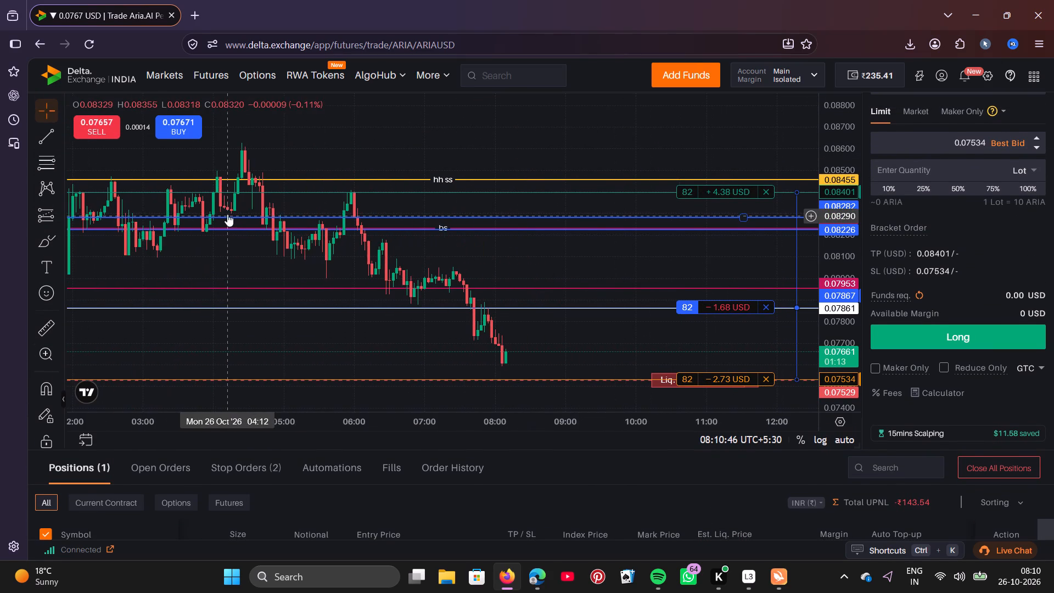
pyautogui.scroll(5, 971, 241)
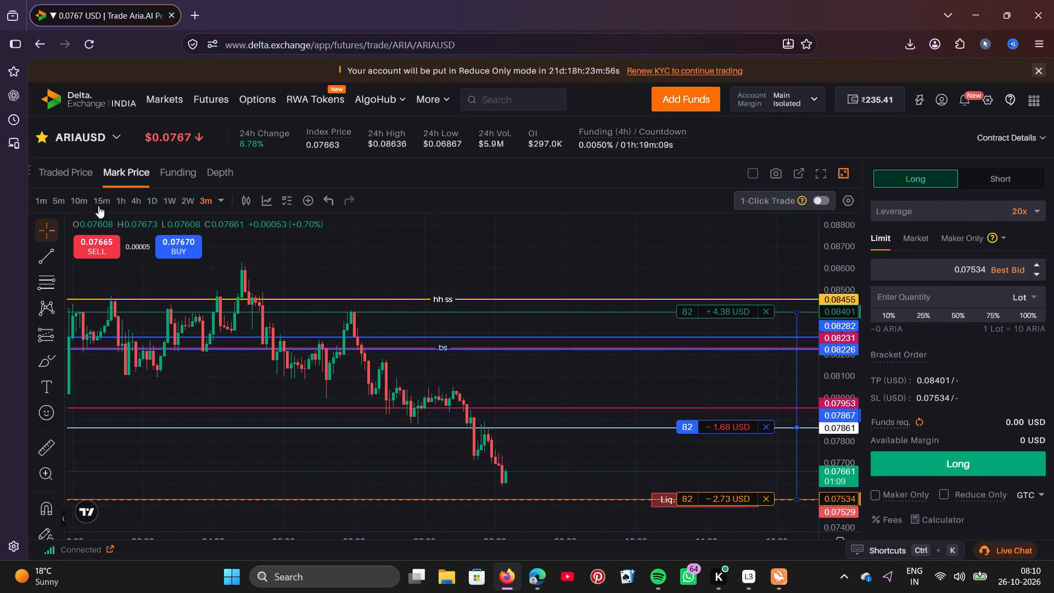
pyautogui.click(98, 206)
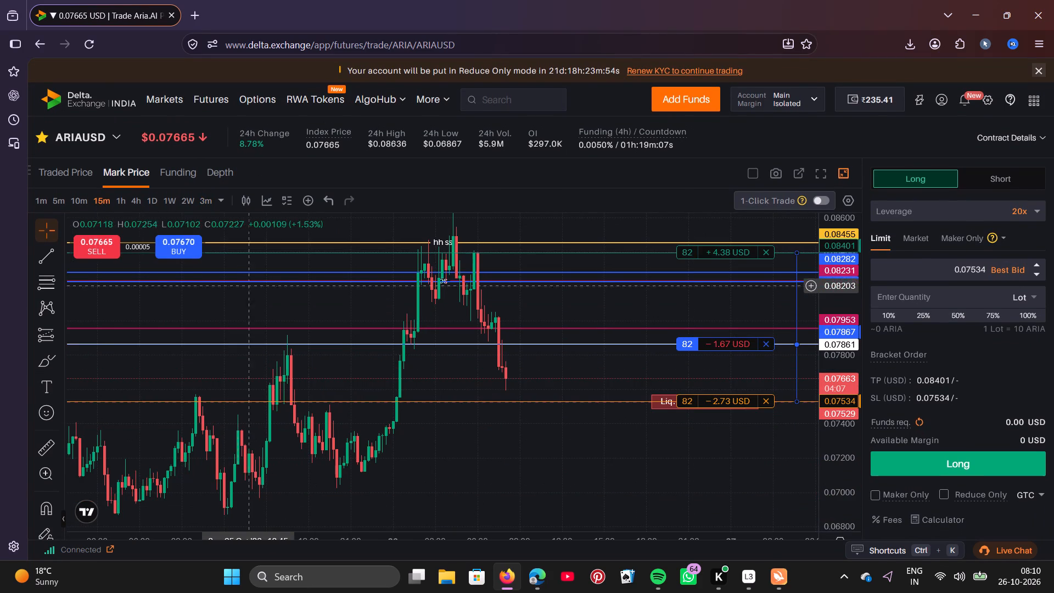
pyautogui.hscroll(2, 368, 354)
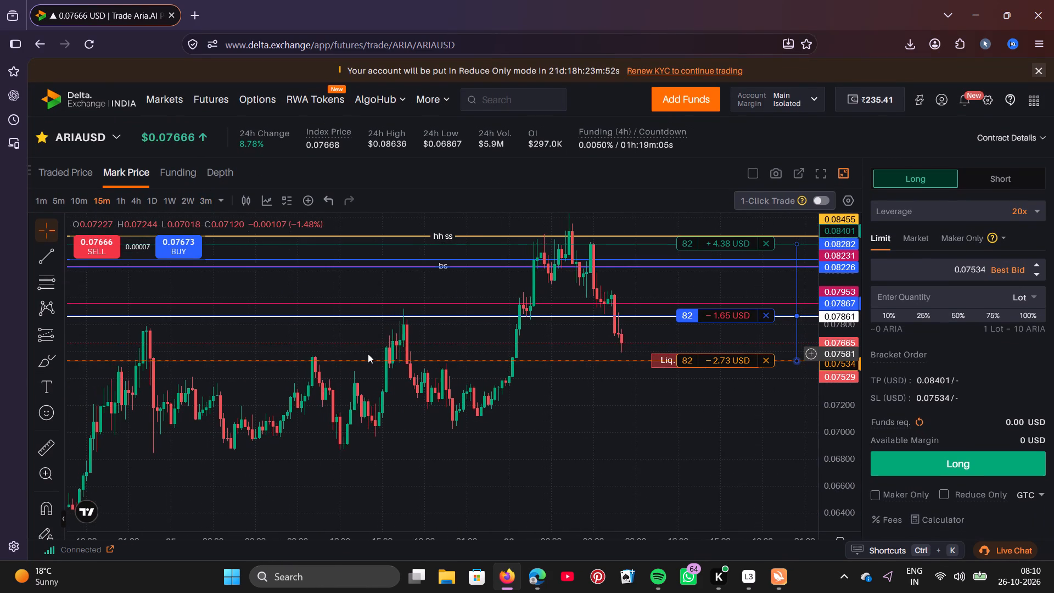
pyautogui.hscroll(1, 368, 354)
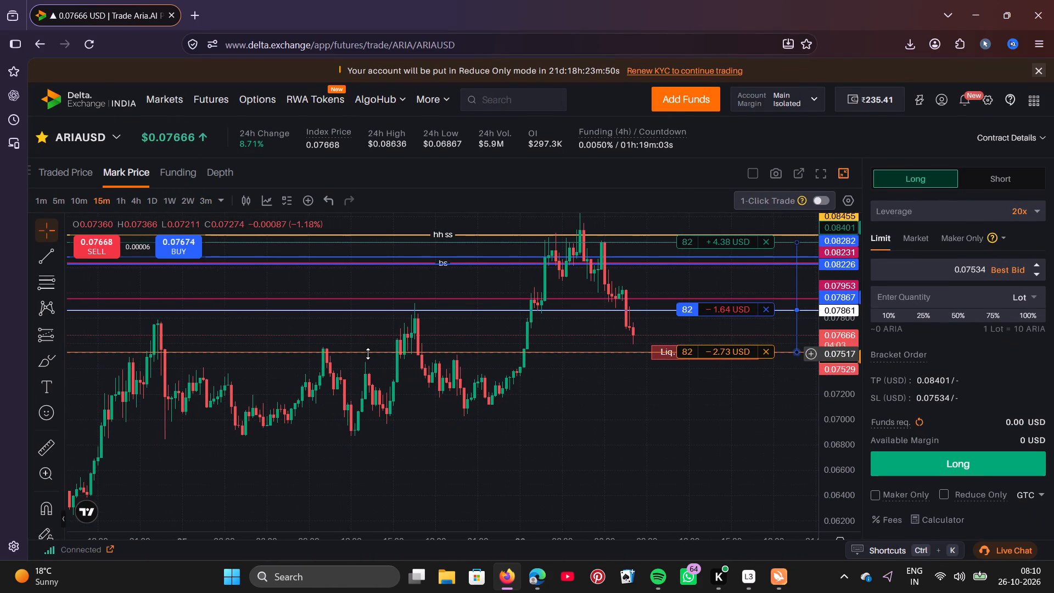
pyautogui.hscroll(1, 397, 377)
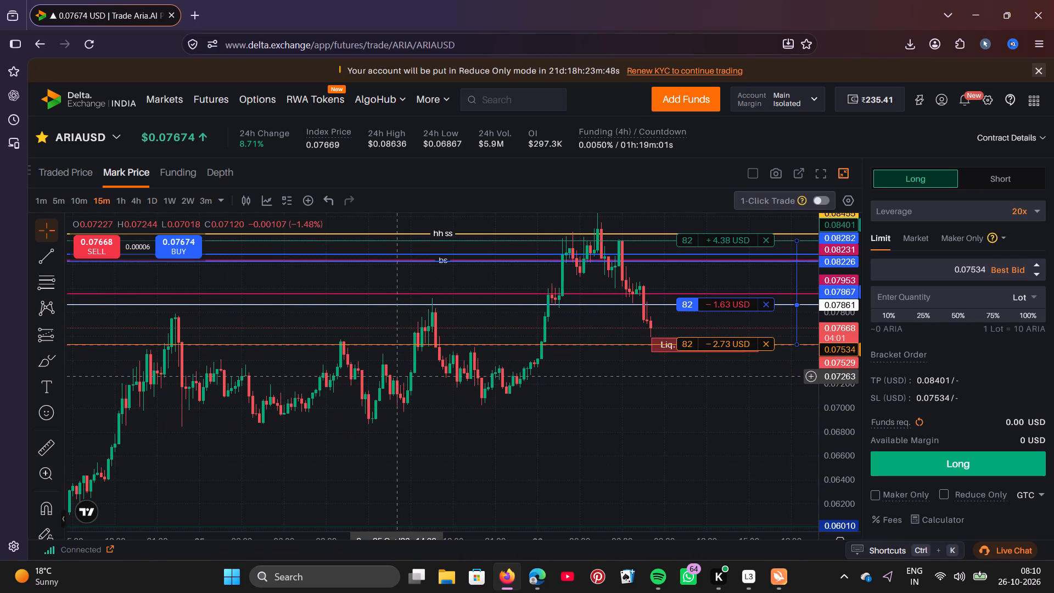
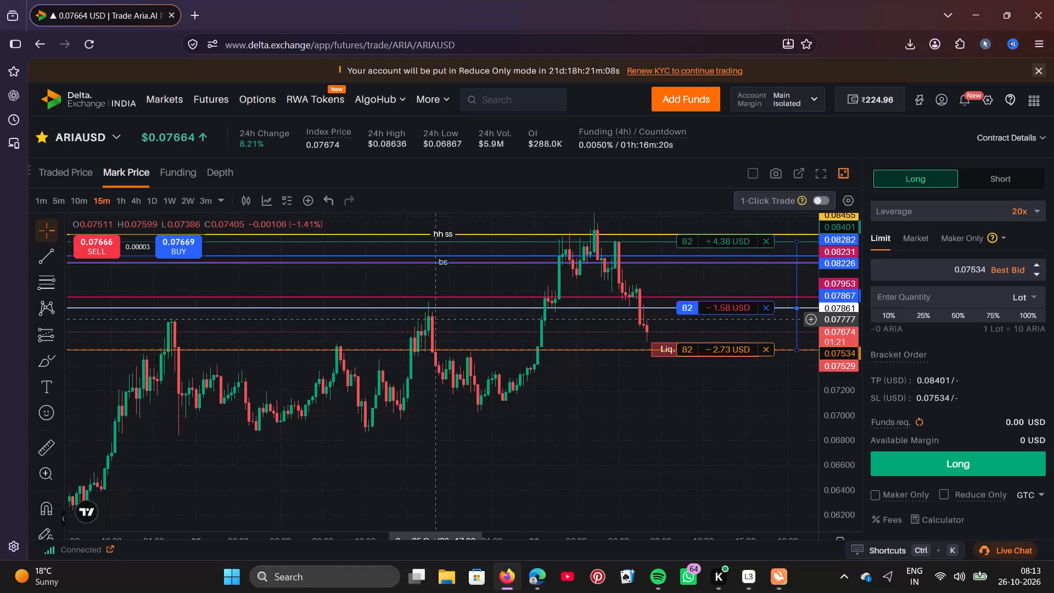
# Switch the ARIAUSD mark price chart to the 3-minute timeframe and examine the latest candles against the entry and liquidation levels.
pyautogui.click(205, 198)
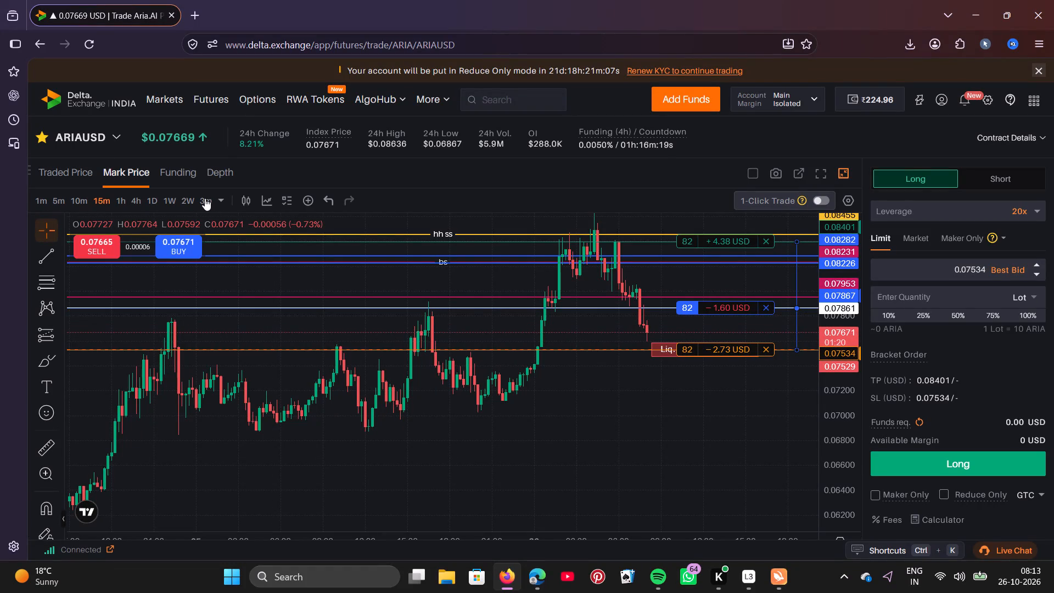
pyautogui.hscroll(-1, 578, 417)
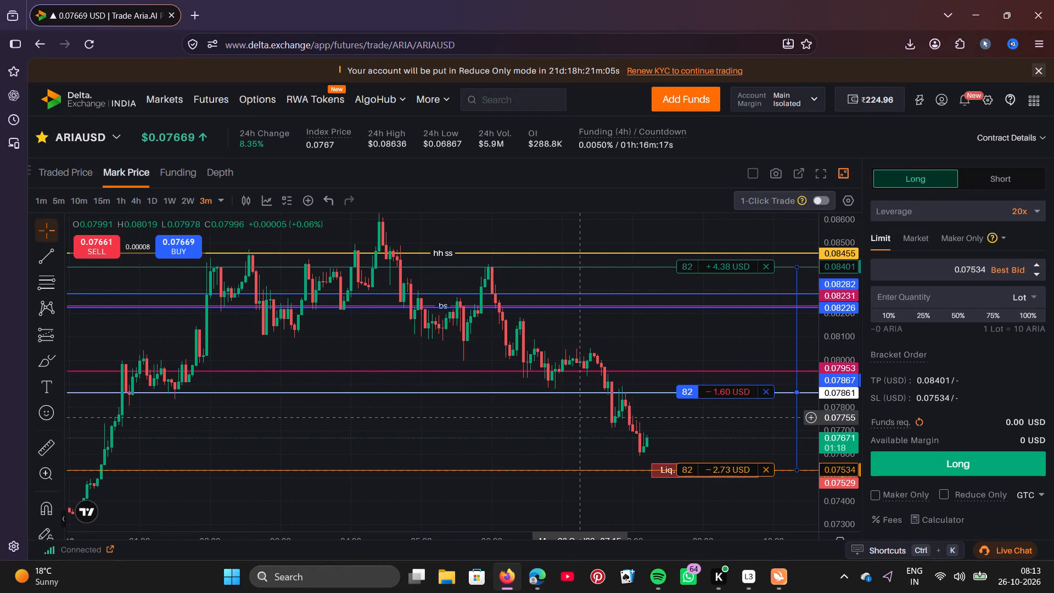
pyautogui.hscroll(-1, 578, 417)
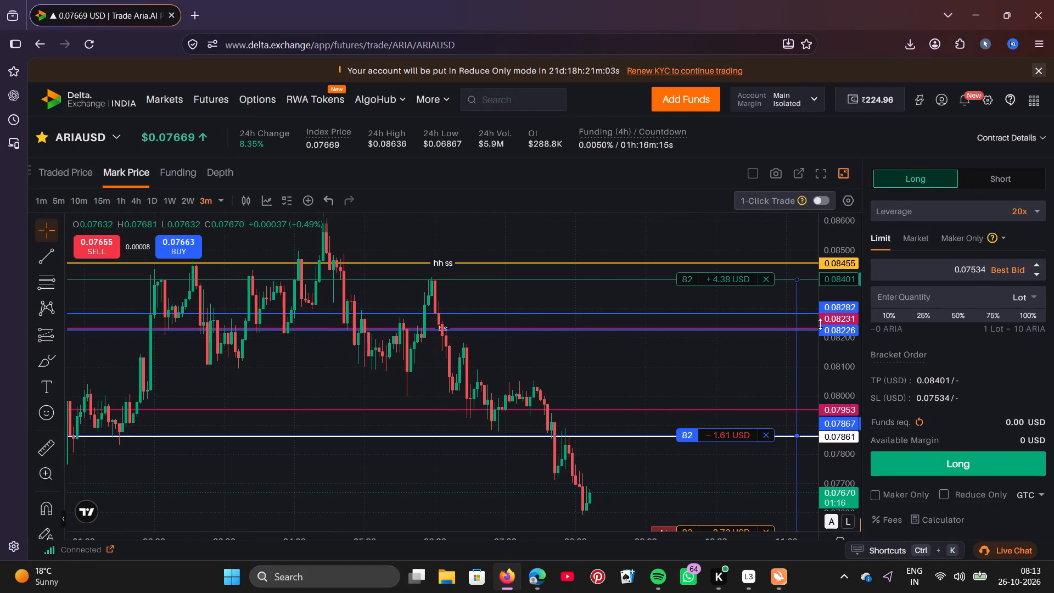
pyautogui.moveTo(845, 326); pyautogui.dragTo(835, 365, button='right')
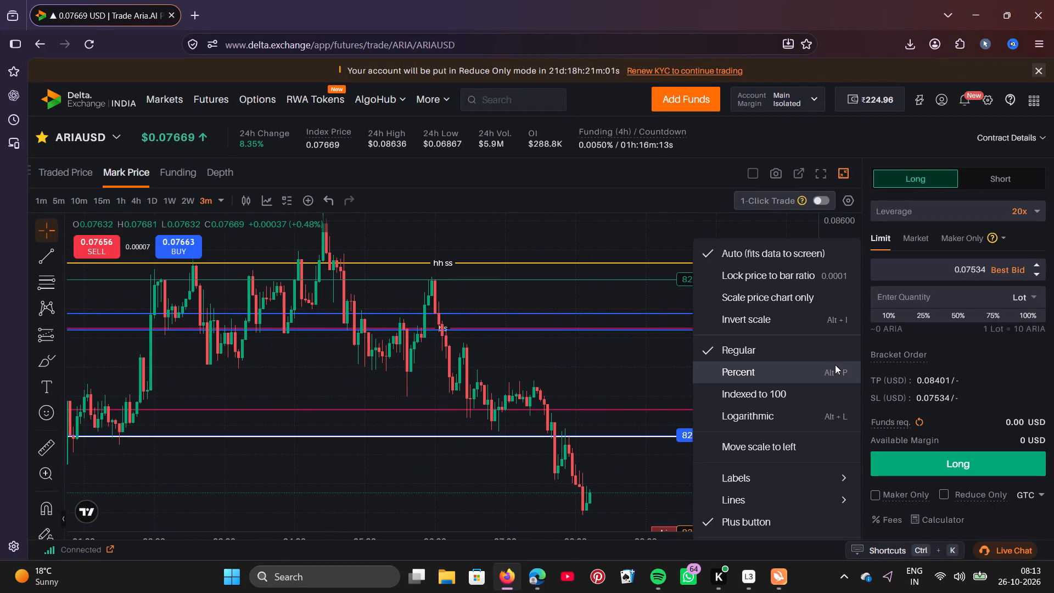
pyautogui.click(661, 333)
pyautogui.hscroll(1, 613, 371)
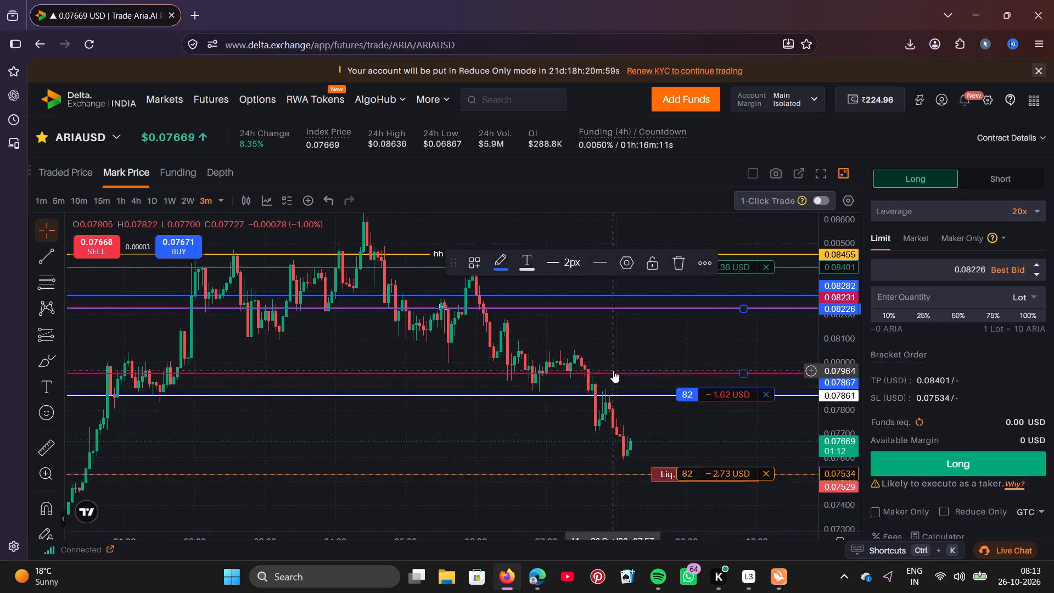
pyautogui.hscroll(1, 613, 371)
pyautogui.click(602, 331)
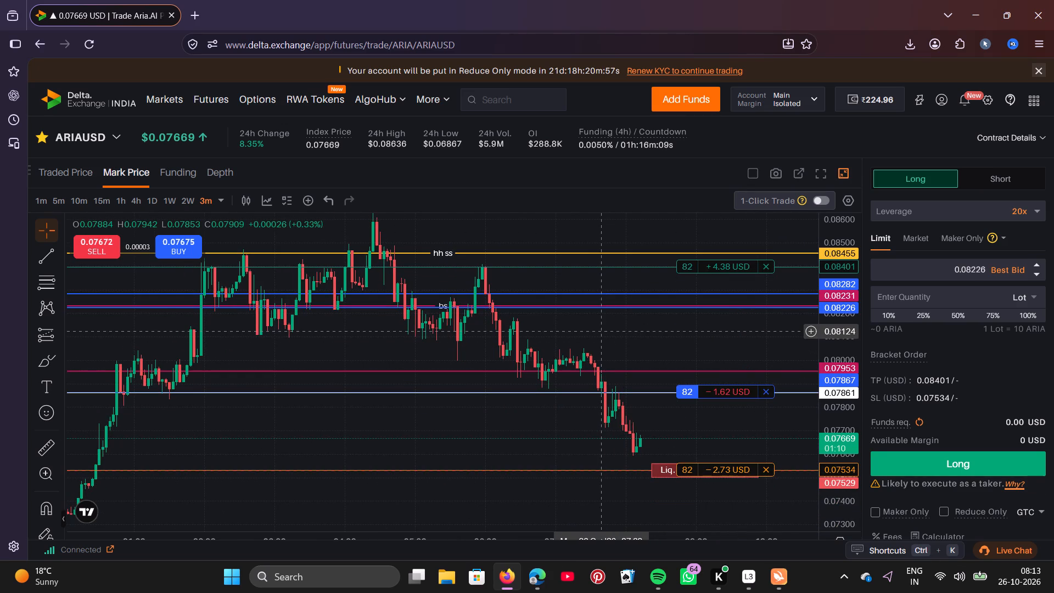
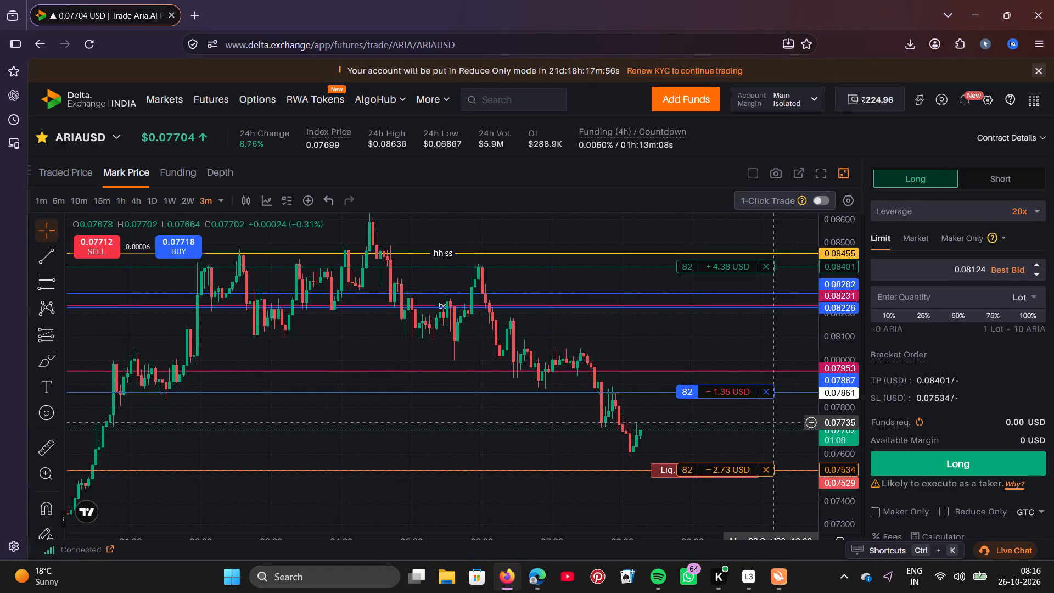
# Close the open 82-lot ARIAUSD position at market.
pyautogui.click(763, 393)
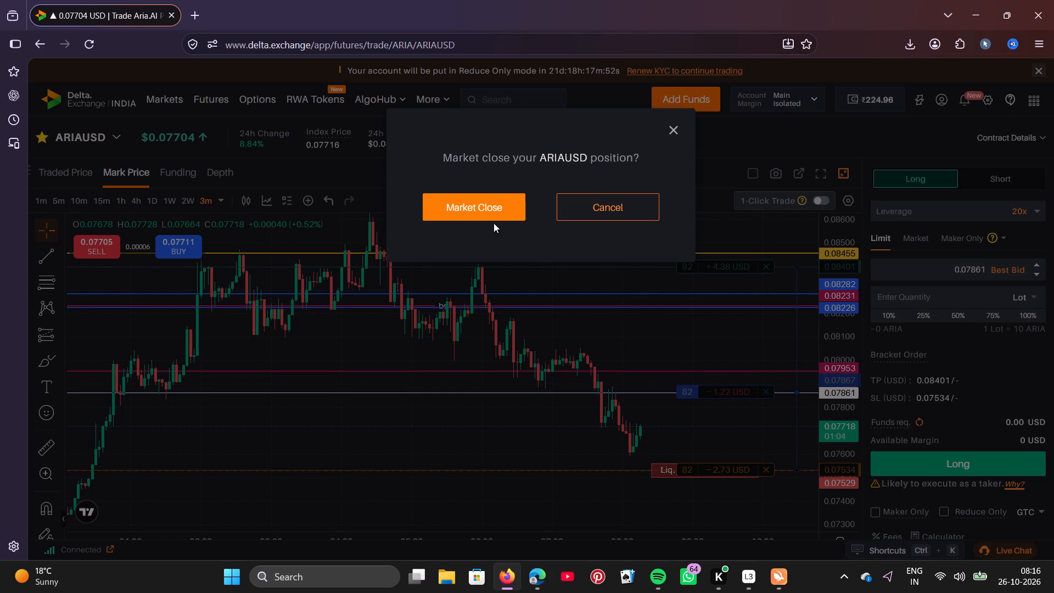
pyautogui.click(479, 207)
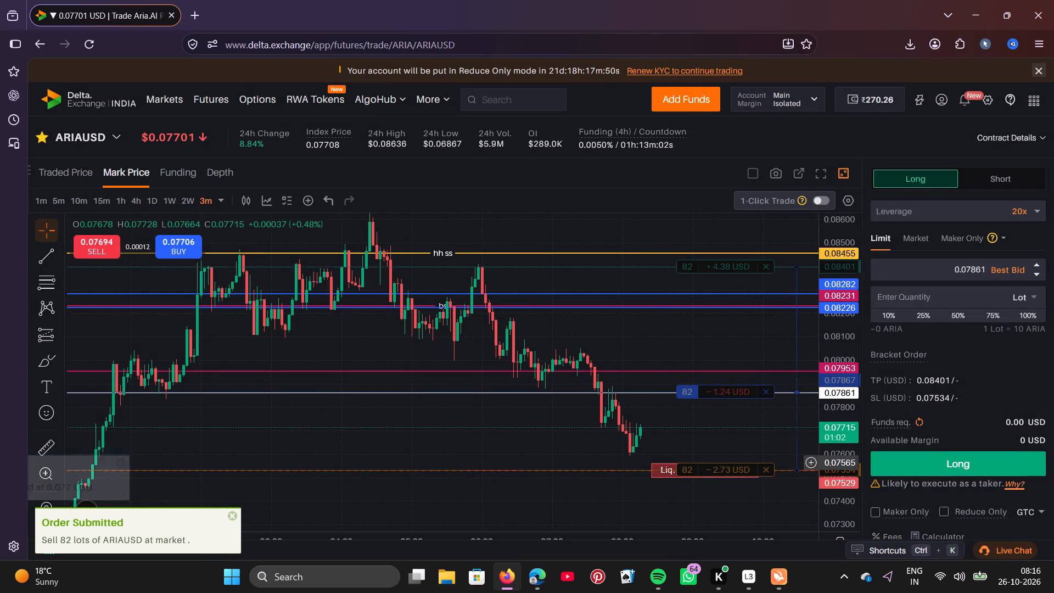
# Place a maker-only long limit order for 66 lots of ARIAUSD at 0.07606, near the recent low.
pyautogui.click(713, 452)
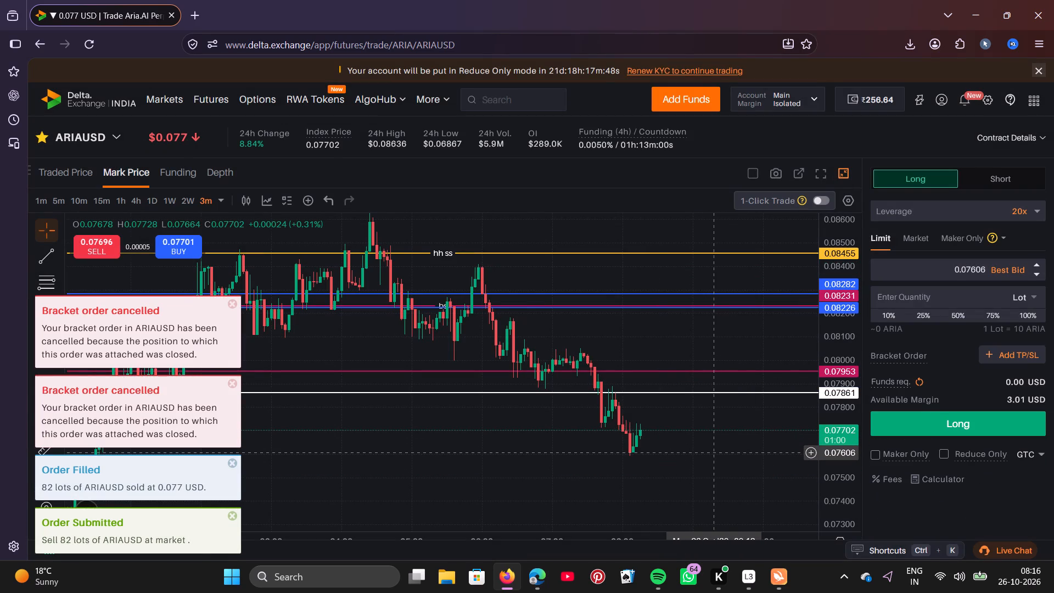
pyautogui.click(990, 292)
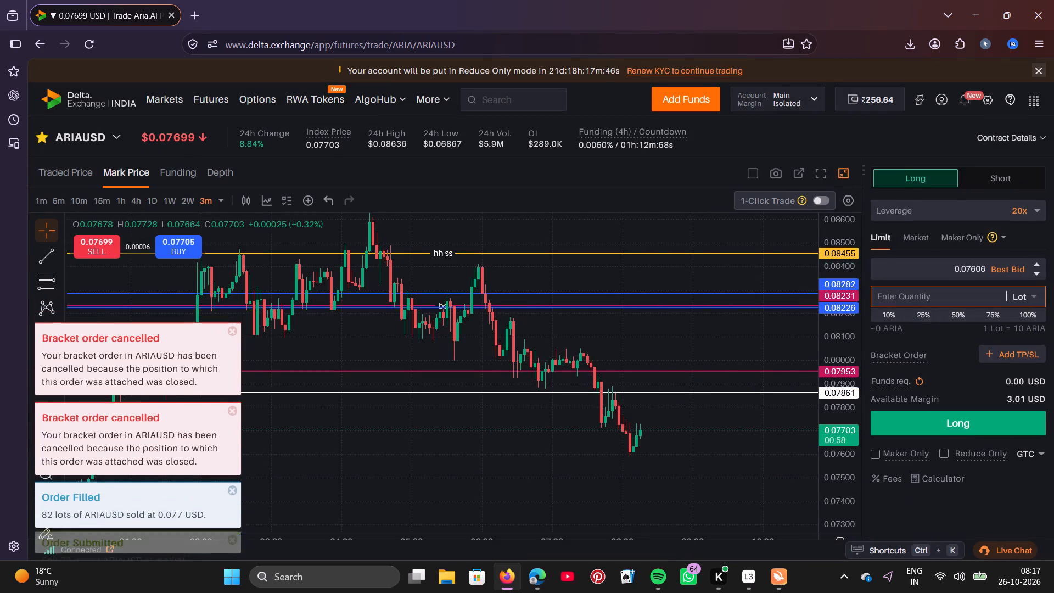
pyautogui.write('66')
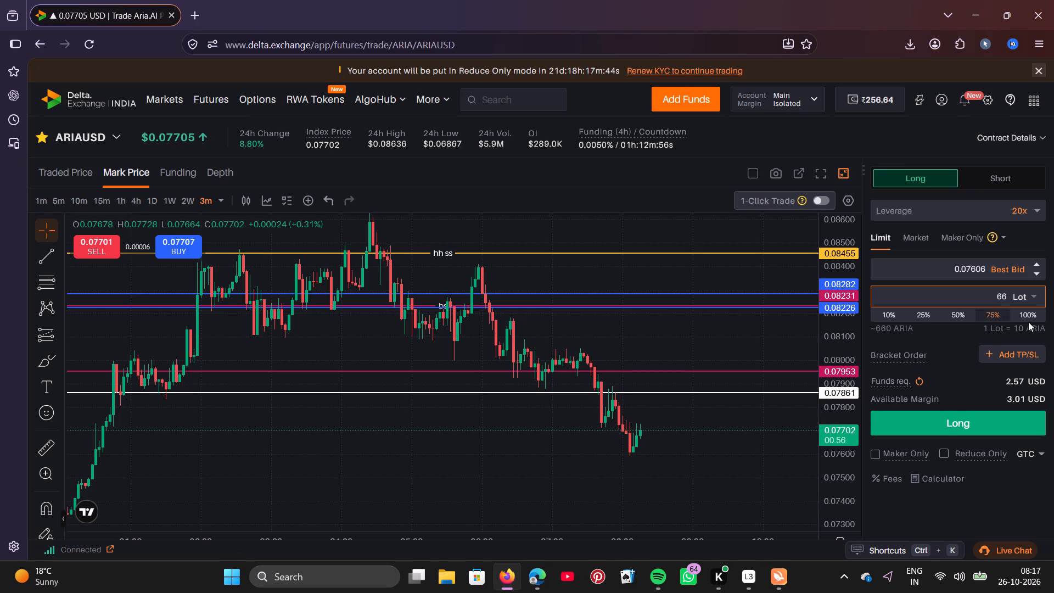
pyautogui.click(876, 450)
pyautogui.click(898, 423)
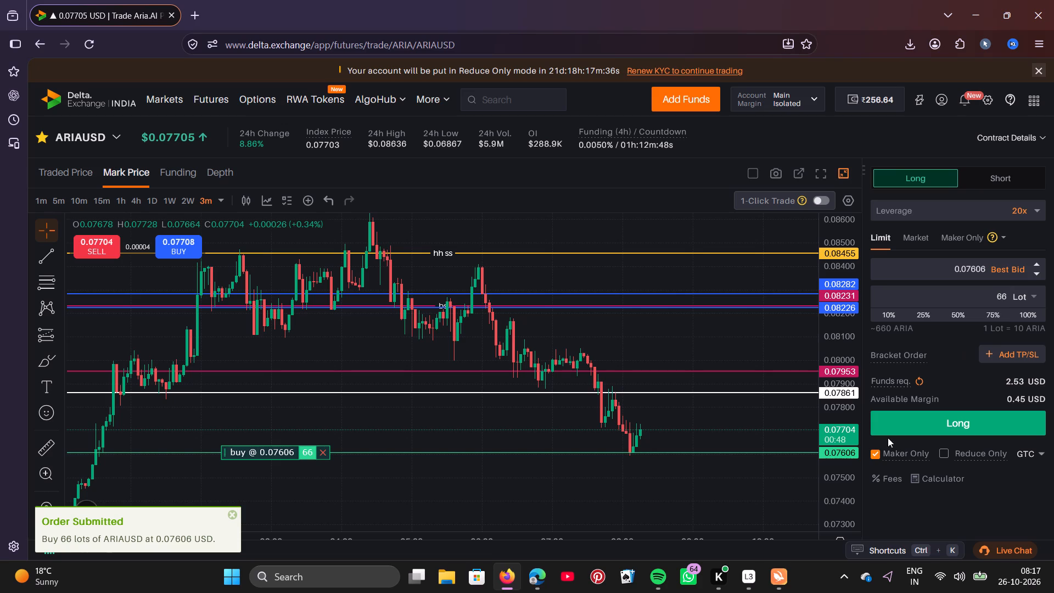
# Place a second maker-only long limit order for 6 lots of ARIAUSD at 0.07641.
pyautogui.click(796, 440)
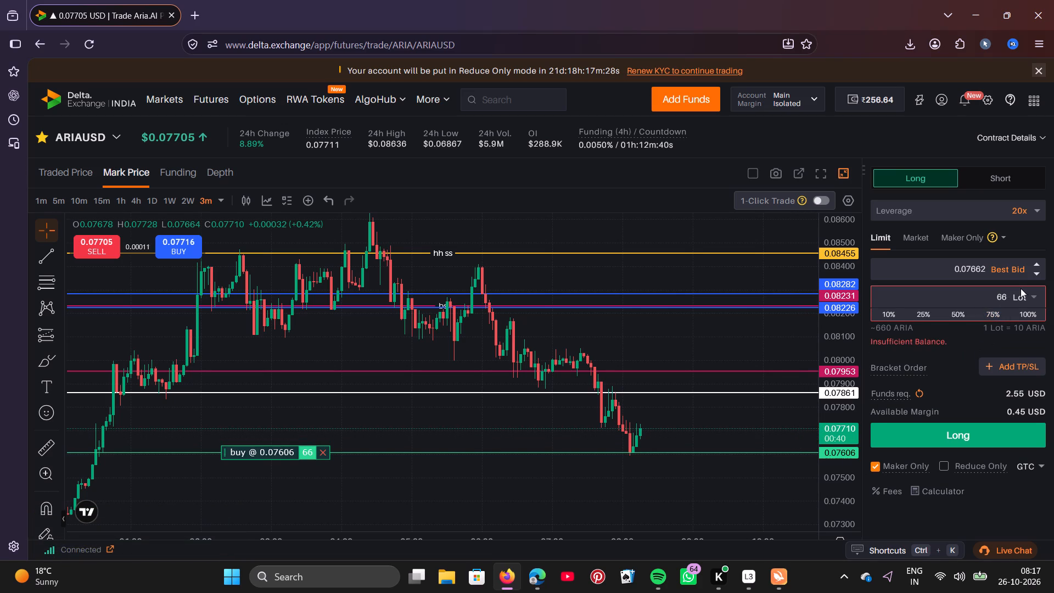
pyautogui.click(1008, 294)
pyautogui.click(728, 444)
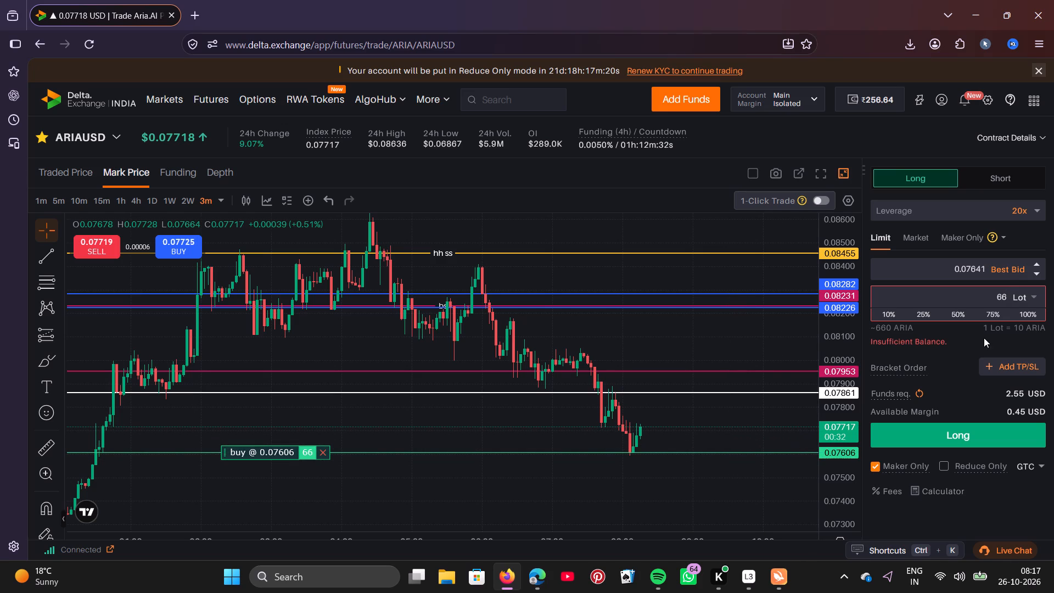
pyautogui.click(1005, 296)
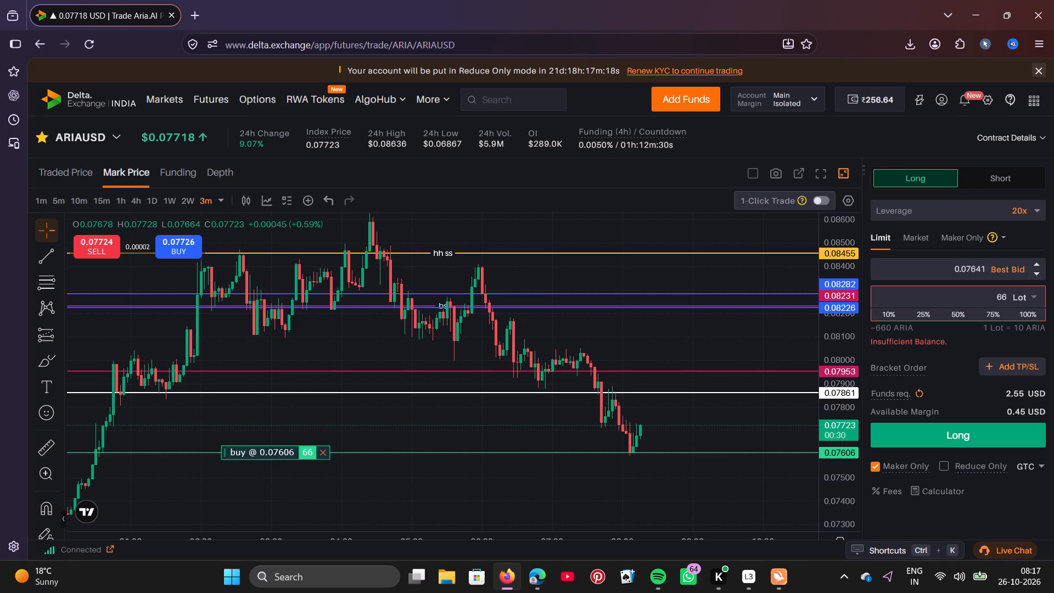
pyautogui.press('BackSpace')
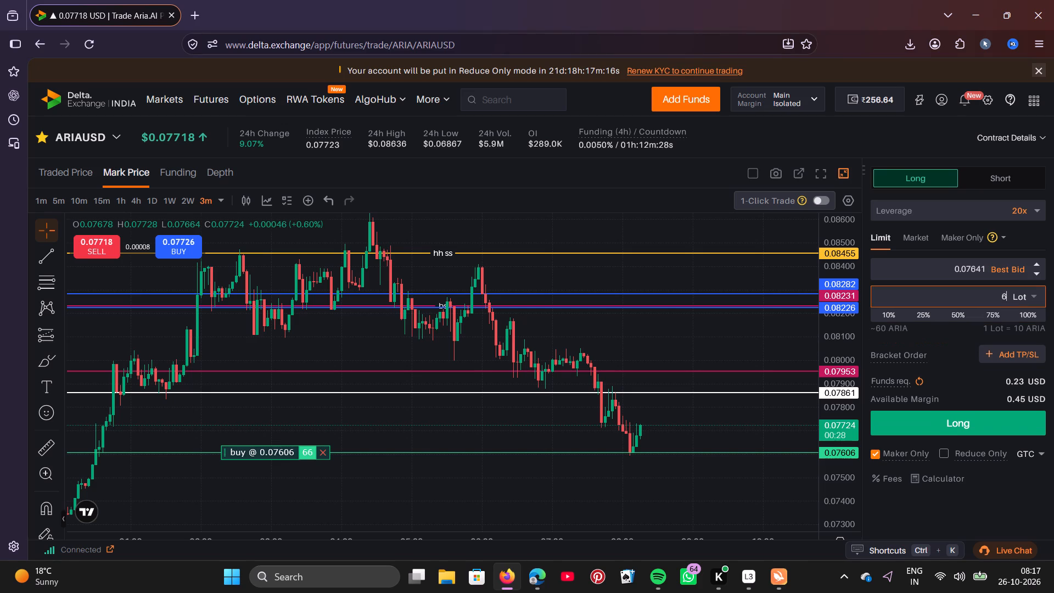
pyautogui.click(962, 418)
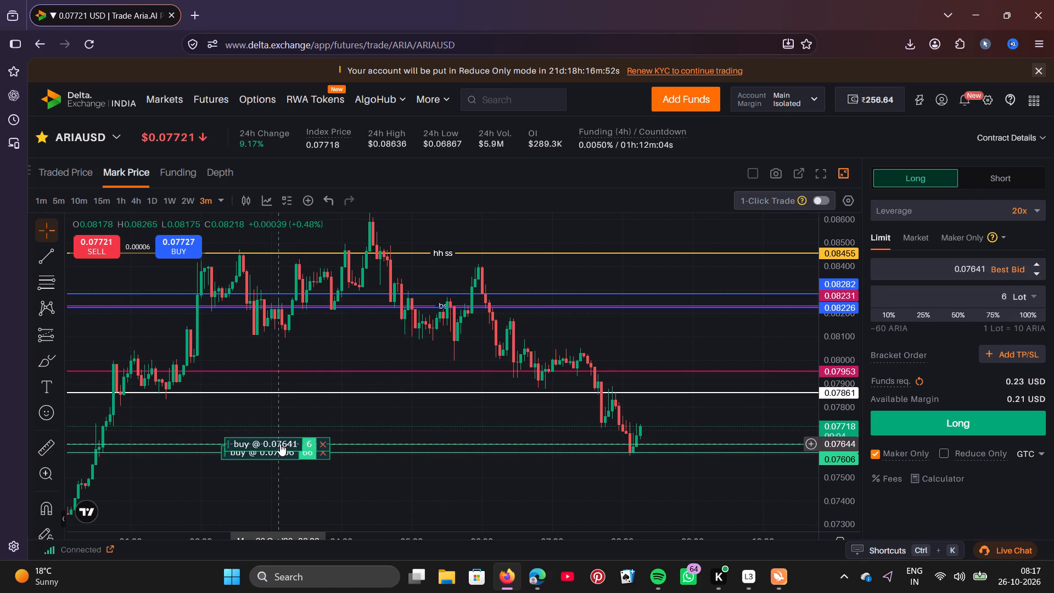
# Move the 6-lot buy order on the chart down to about 0.07592, just below the 66-lot order.
pyautogui.moveTo(280, 444); pyautogui.dragTo(279, 454)
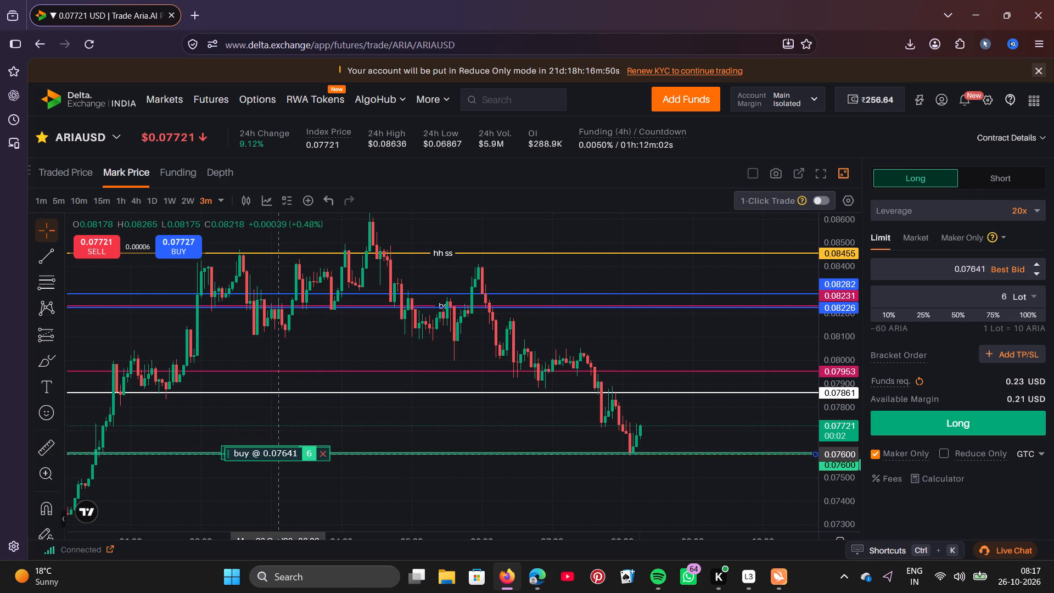
pyautogui.moveTo(279, 454); pyautogui.dragTo(277, 455)
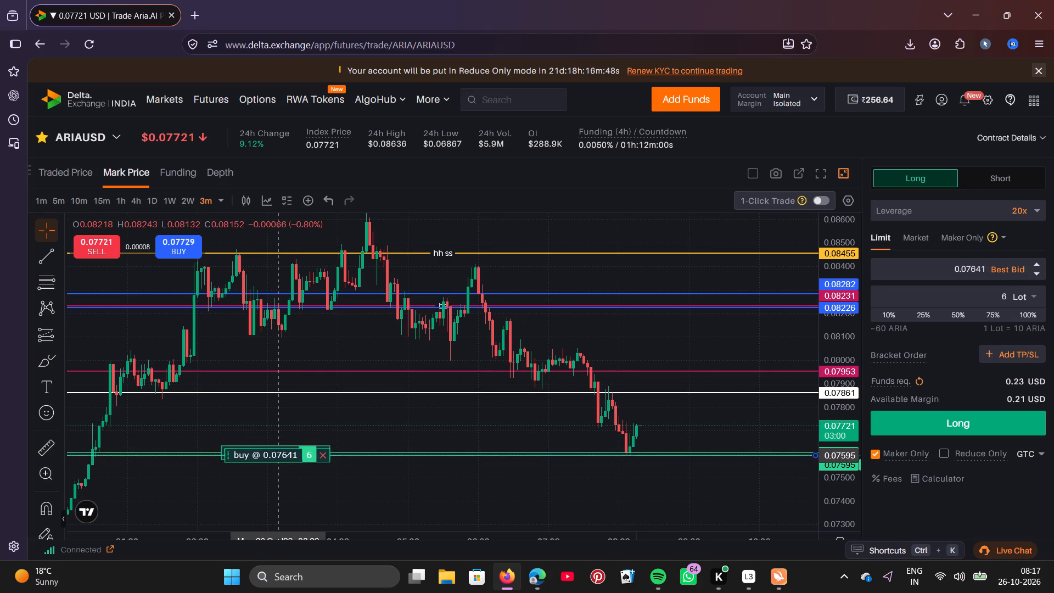
pyautogui.moveTo(277, 455); pyautogui.dragTo(277, 456)
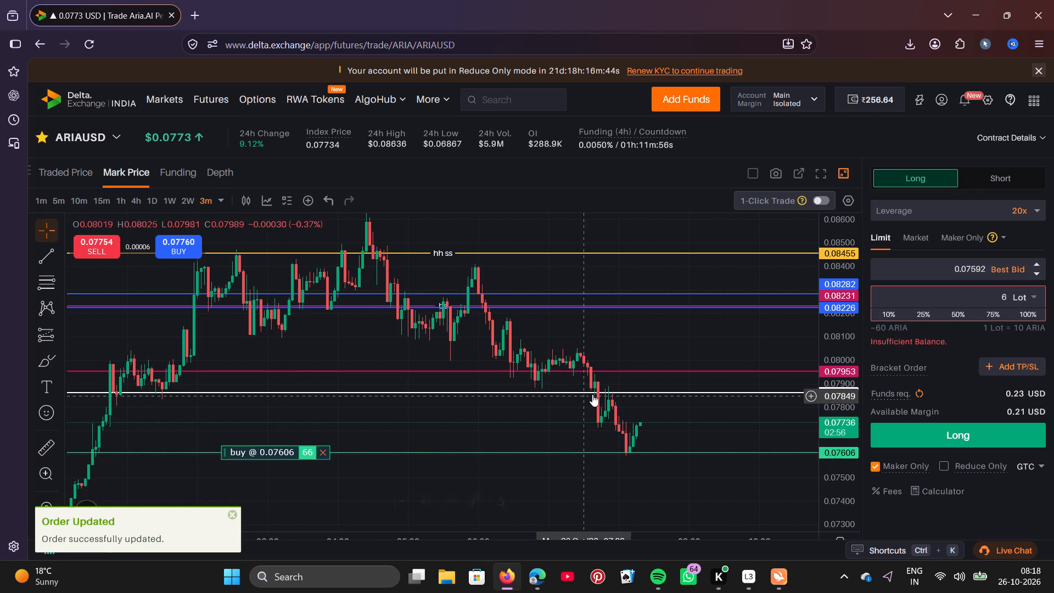
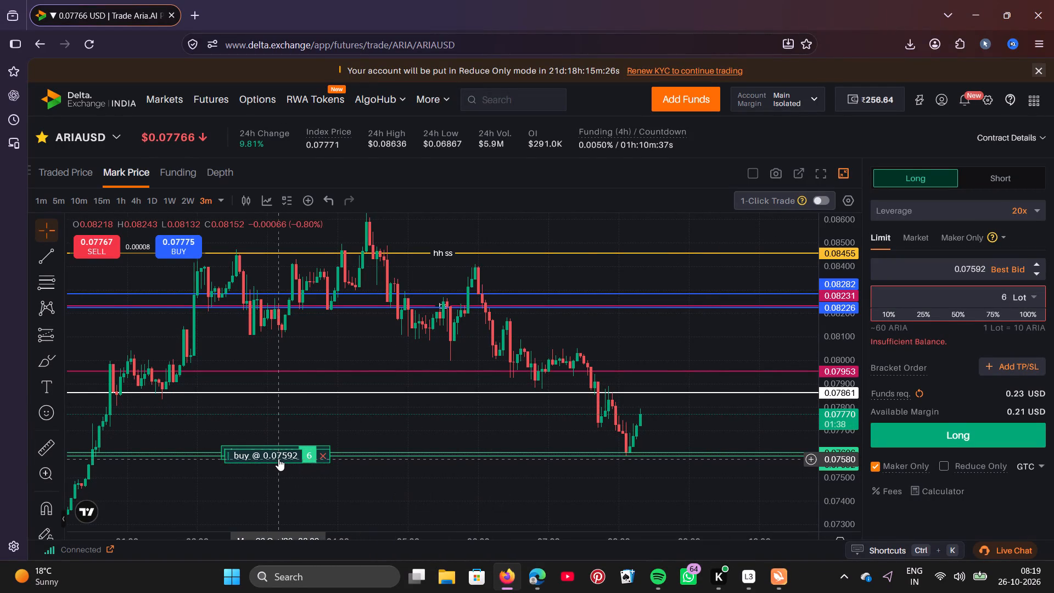
# Move the 6-lot ARIAUSD buy order on the chart up to 0.0765, above the 66-lot order.
pyautogui.moveTo(278, 458); pyautogui.dragTo(282, 443)
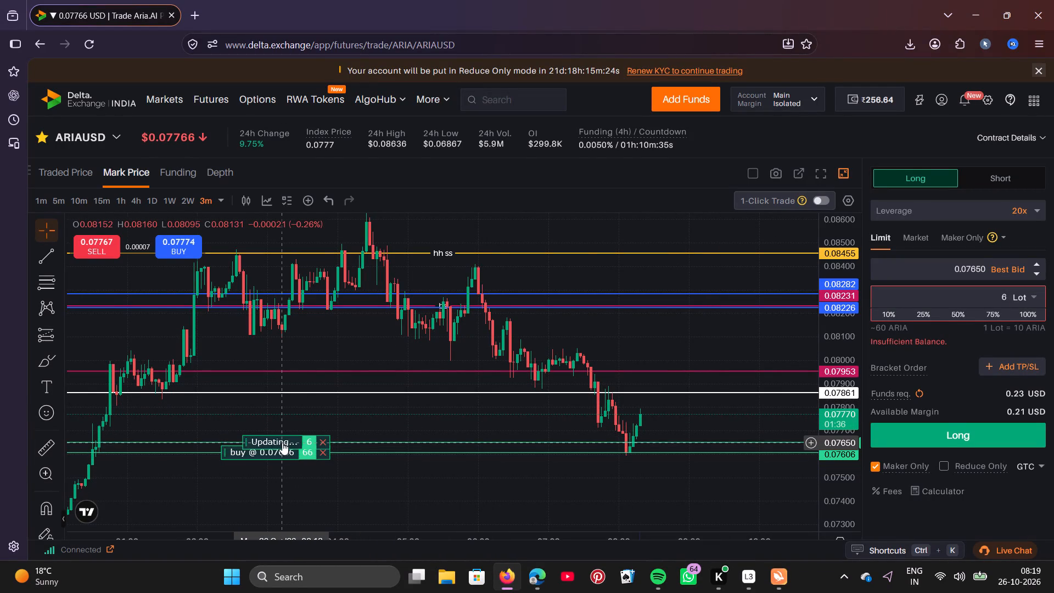
# Move the 66-lot ARIAUSD buy order on the chart up to 0.07627, just below the 6-lot order.
pyautogui.moveTo(270, 454); pyautogui.dragTo(270, 452)
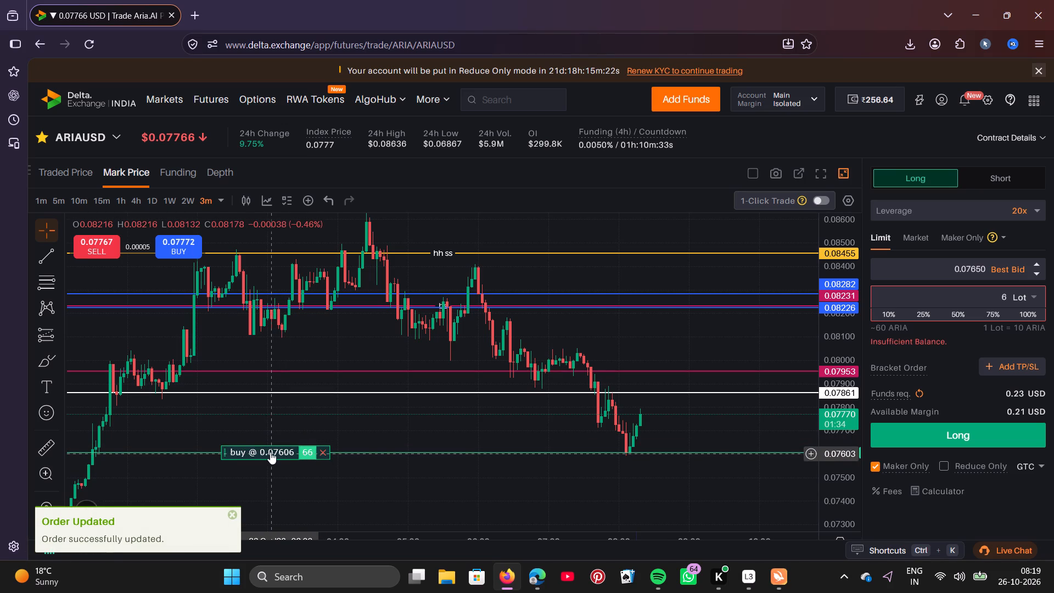
pyautogui.moveTo(270, 452); pyautogui.dragTo(271, 446)
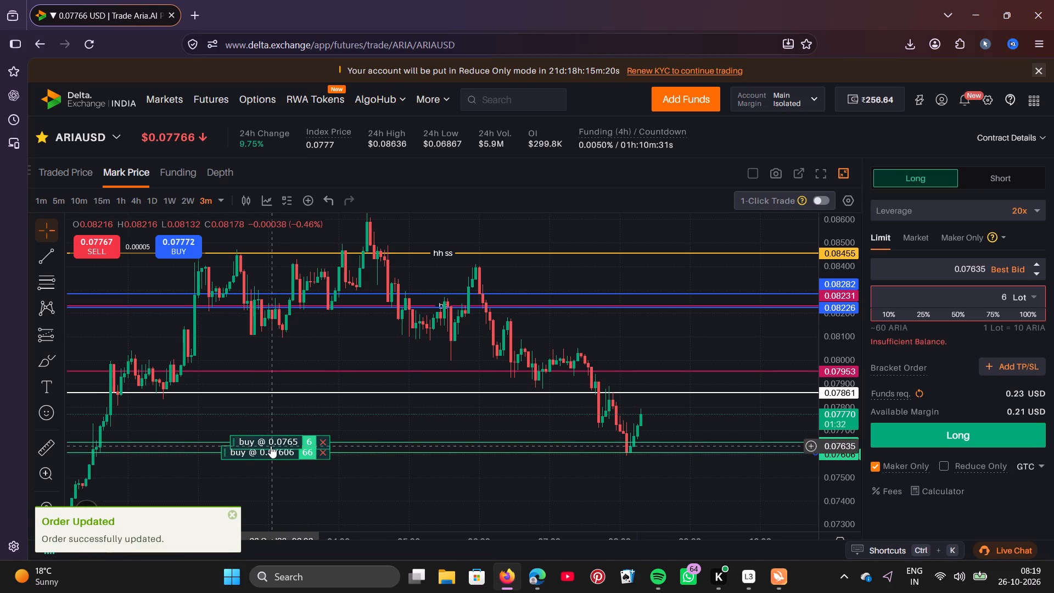
pyautogui.moveTo(267, 454); pyautogui.dragTo(267, 450)
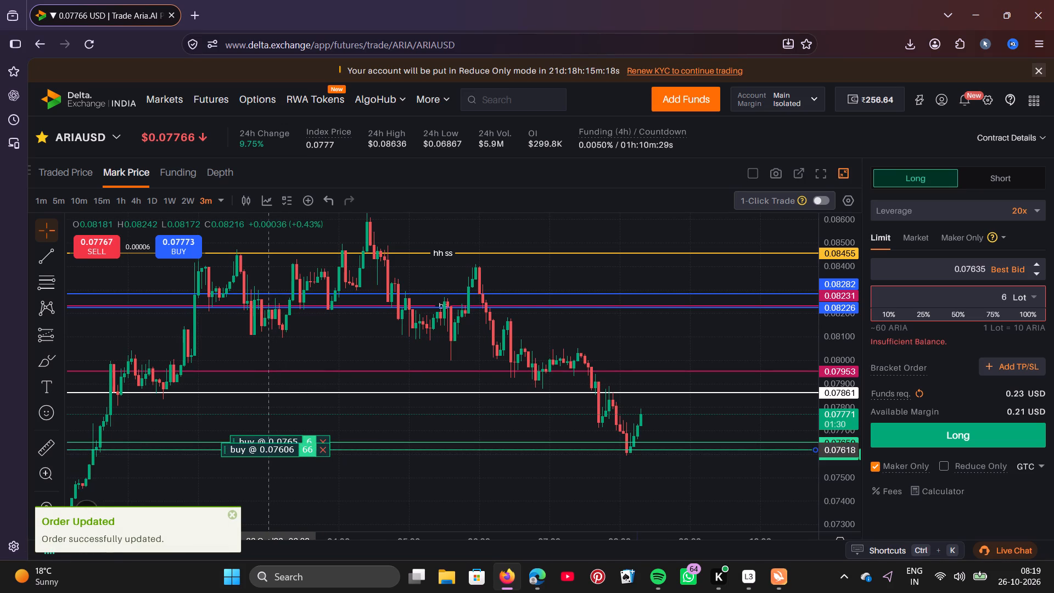
pyautogui.moveTo(267, 450); pyautogui.dragTo(268, 448)
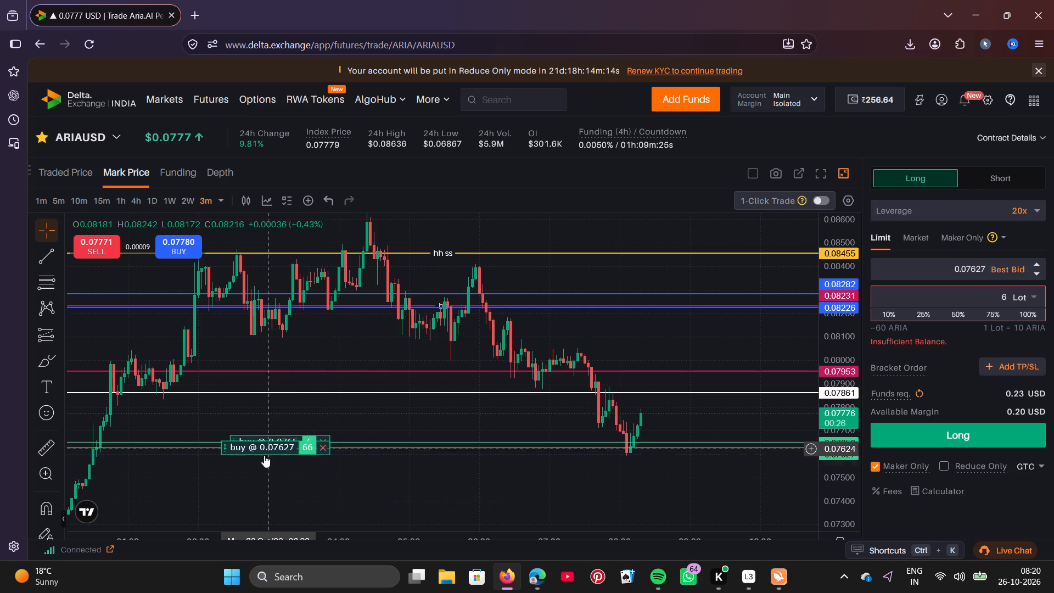
# Examine the earlier ARIAUSD price action on the 3-minute chart relative to the two buy orders, and return to the latest candles.
pyautogui.hscroll(6, 275, 473)
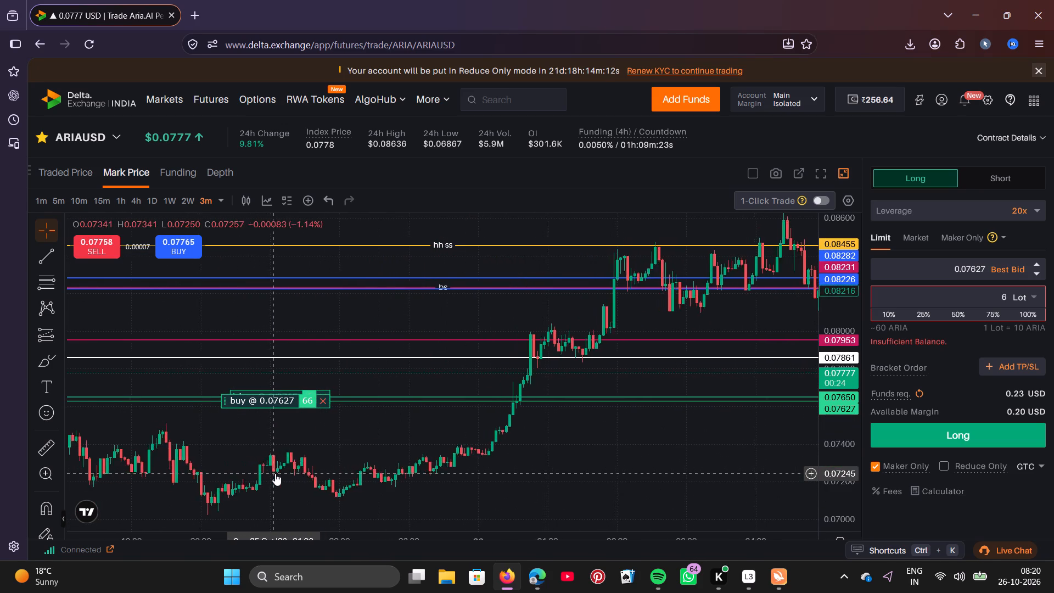
pyautogui.hscroll(3, 275, 473)
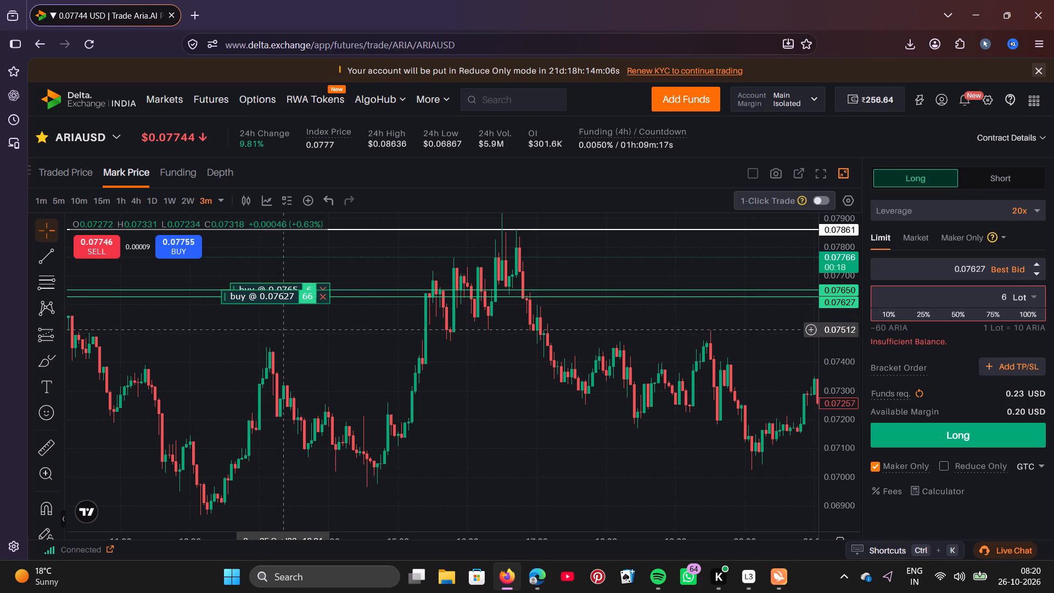
pyautogui.hscroll(-8, 362, 363)
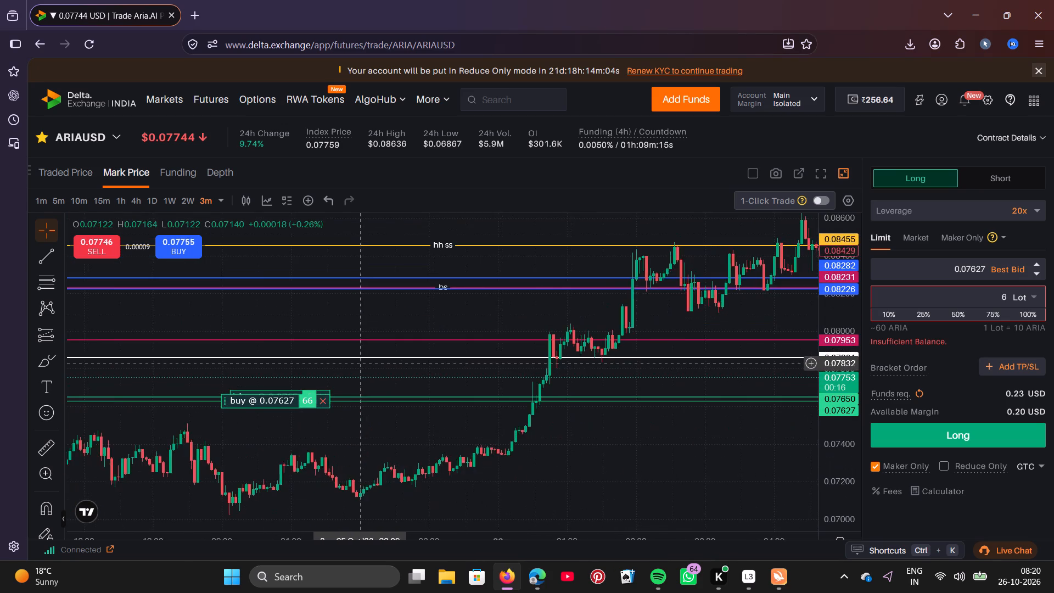
pyautogui.hscroll(-4, 362, 363)
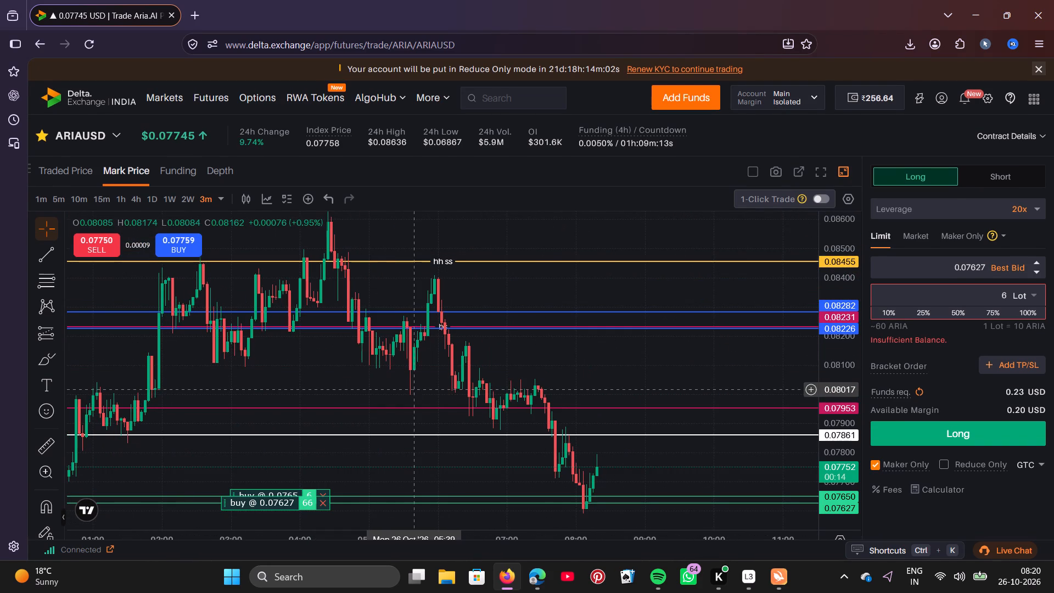
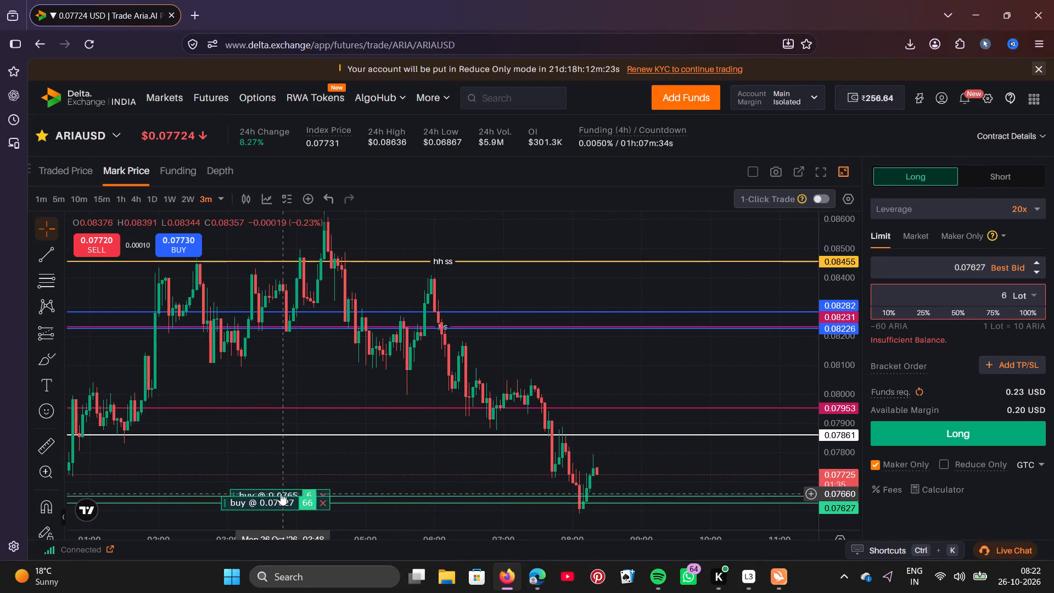
# Move the 6-lot ARIAUSD buy order on the chart up to 0.07688.
pyautogui.click(279, 490)
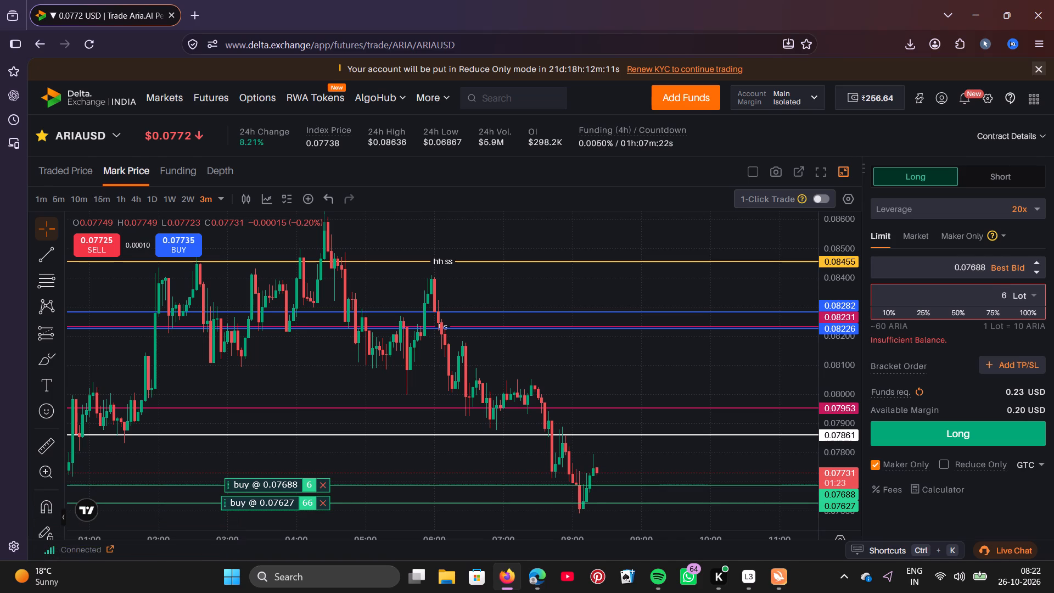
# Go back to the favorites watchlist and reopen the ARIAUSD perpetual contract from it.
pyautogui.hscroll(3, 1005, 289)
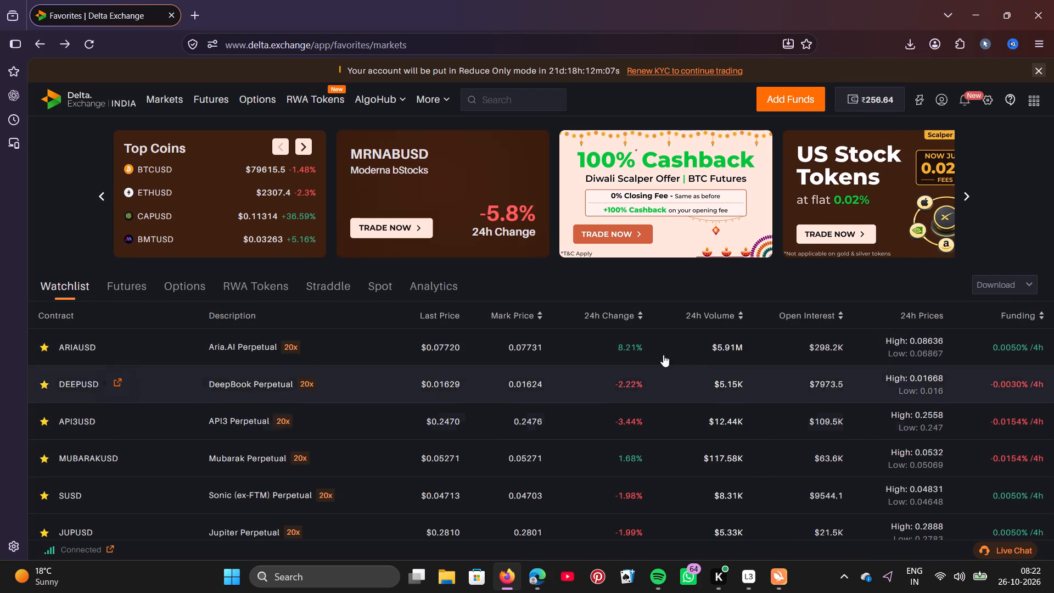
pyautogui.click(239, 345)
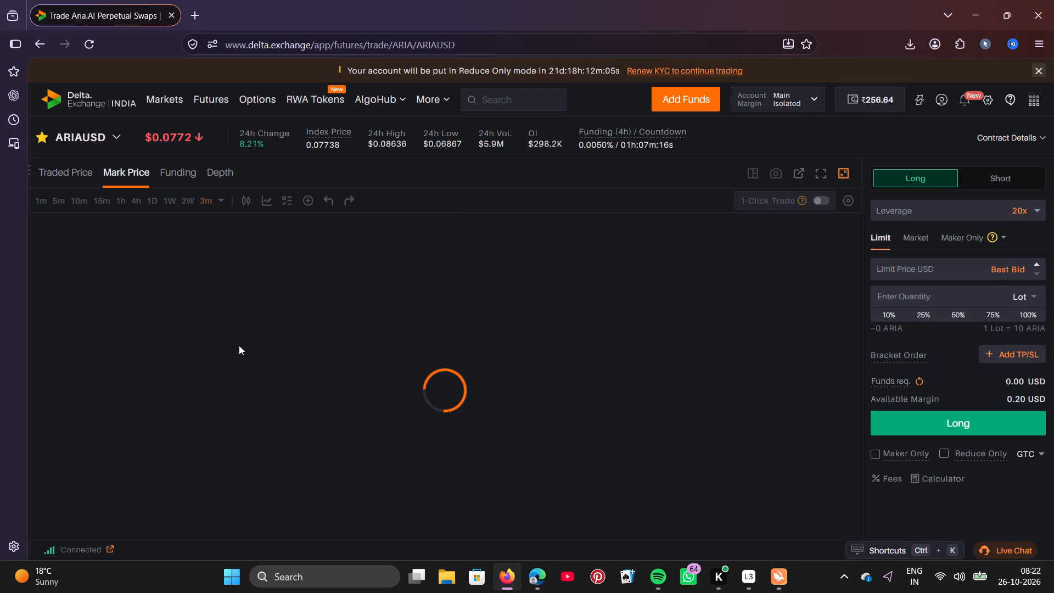
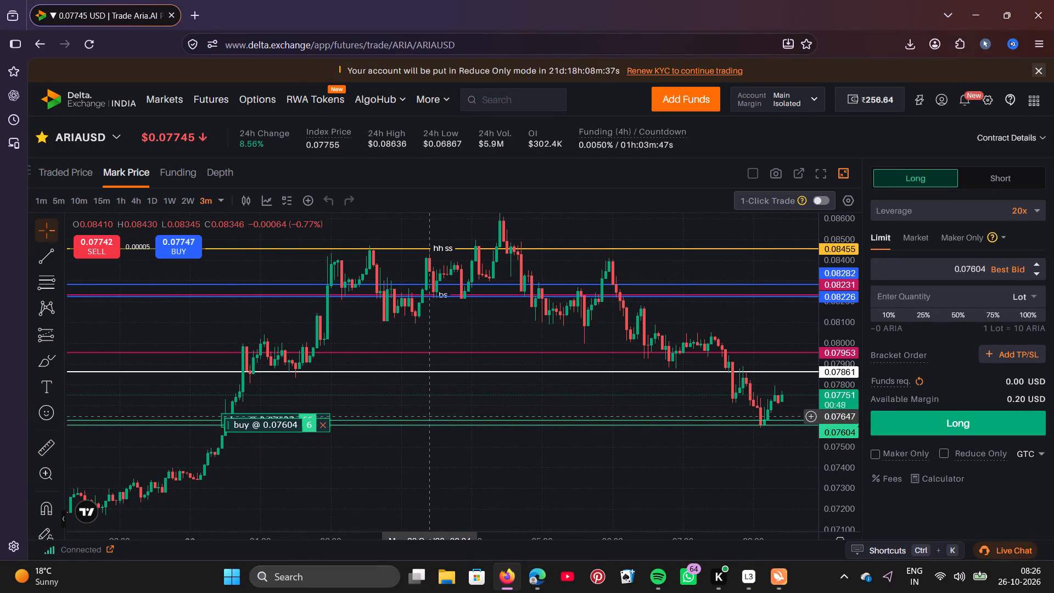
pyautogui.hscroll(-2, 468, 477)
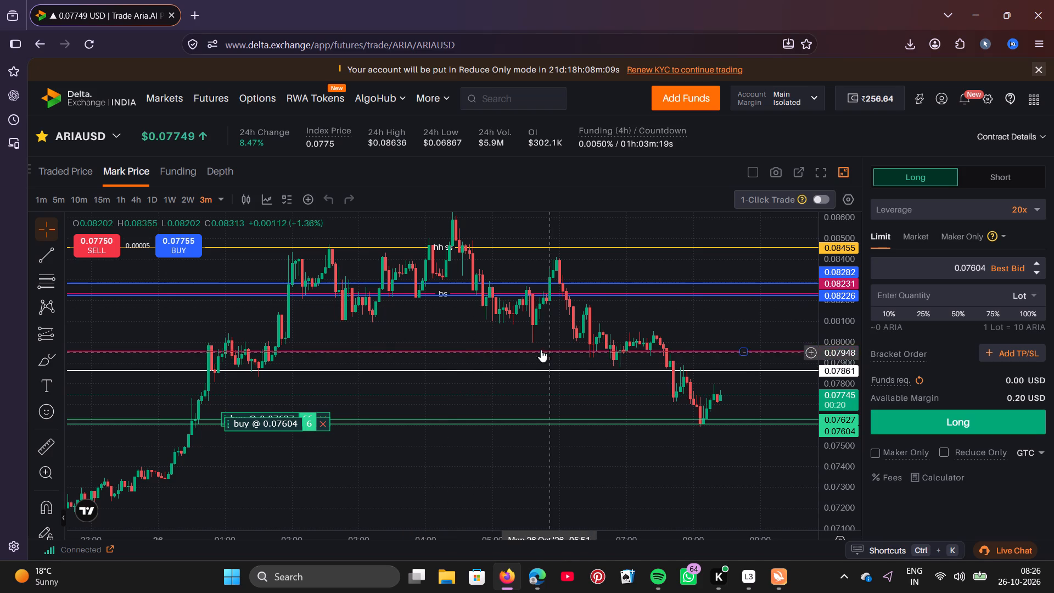
# Switch to Loggy3, stop the running recording and start a new recording session.
pyautogui.click(742, 571)
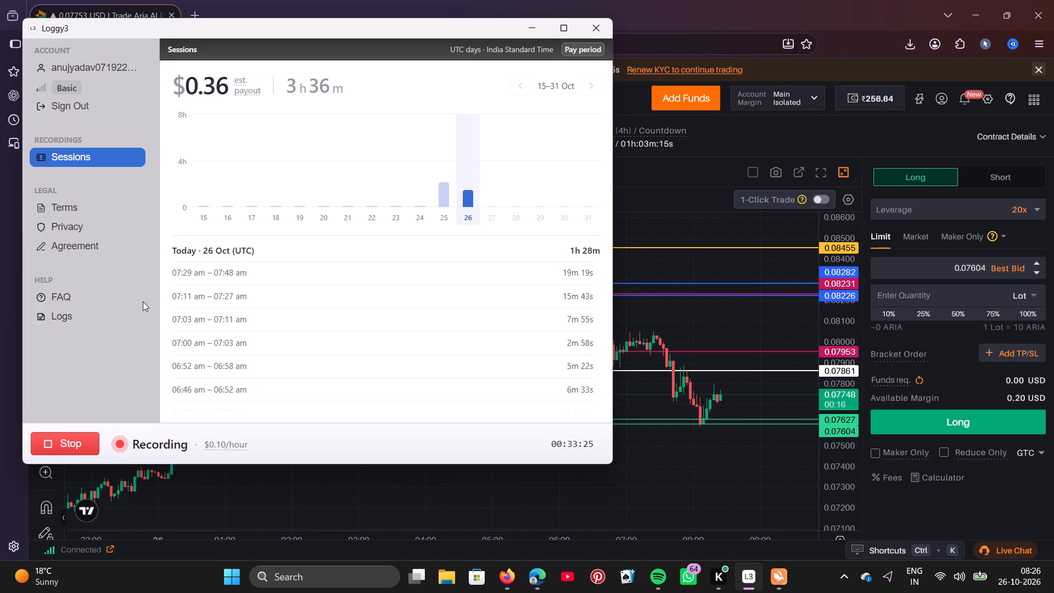
pyautogui.click(69, 440)
pyautogui.click(69, 440)
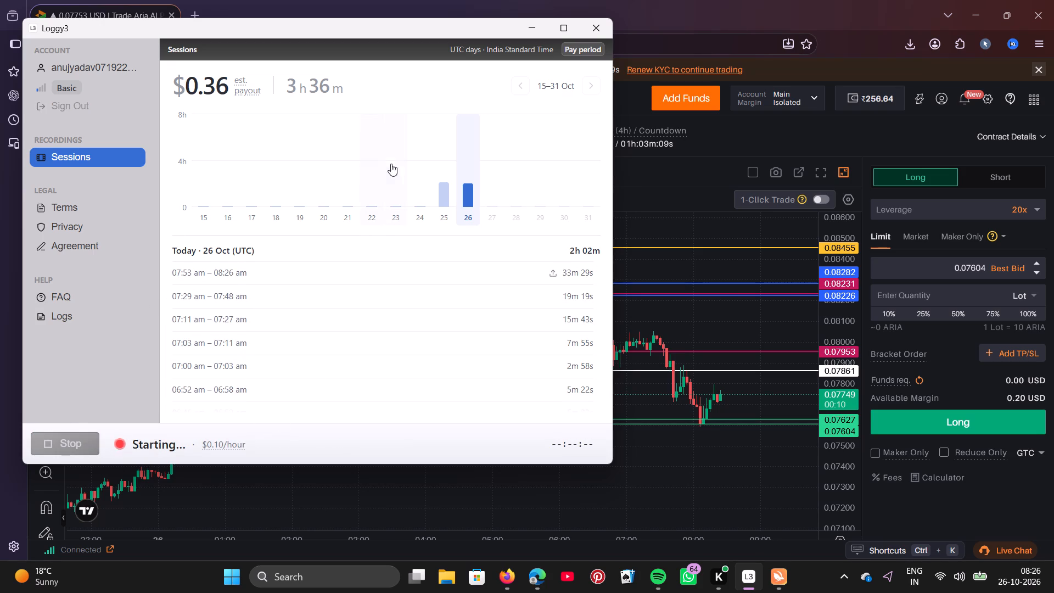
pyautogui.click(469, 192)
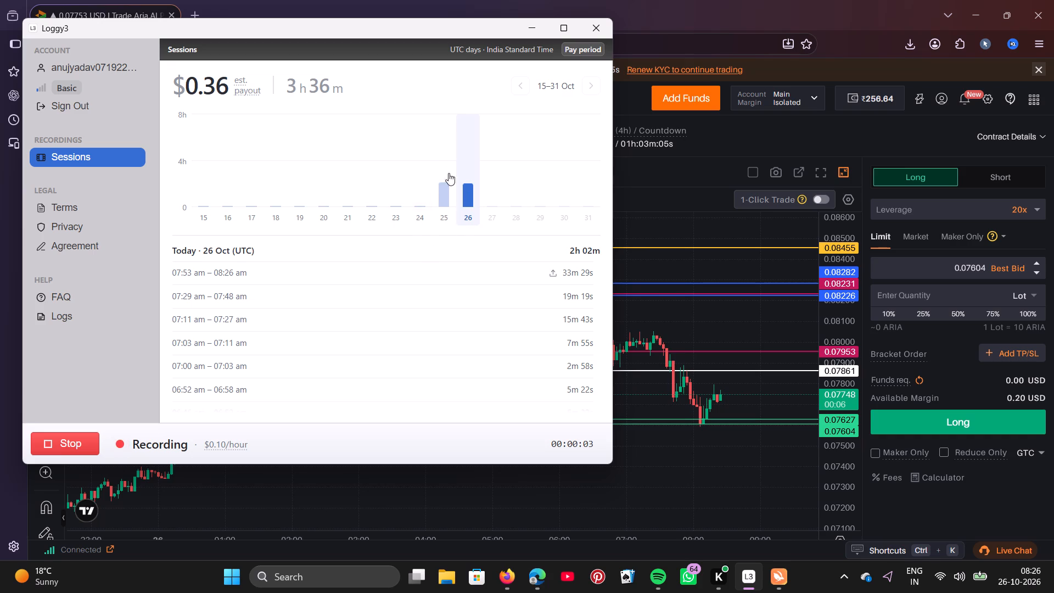
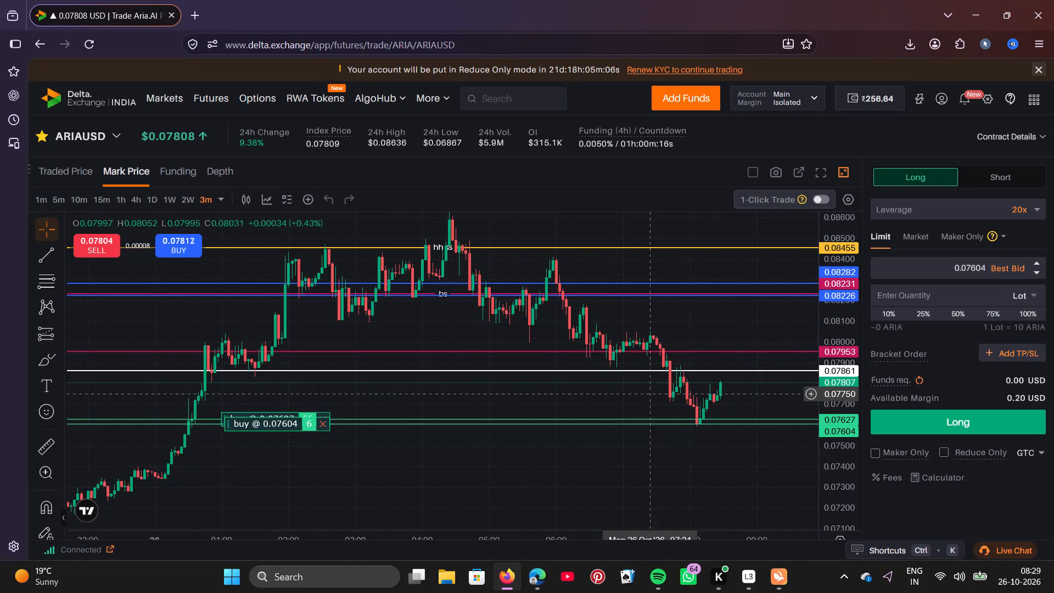
# Raise the price of the 6-lot buy limit order at 0.07604 on the ARIAUSD chart to 0.07625.
pyautogui.hscroll(2, 633, 395)
pyautogui.hscroll(-1, 633, 395)
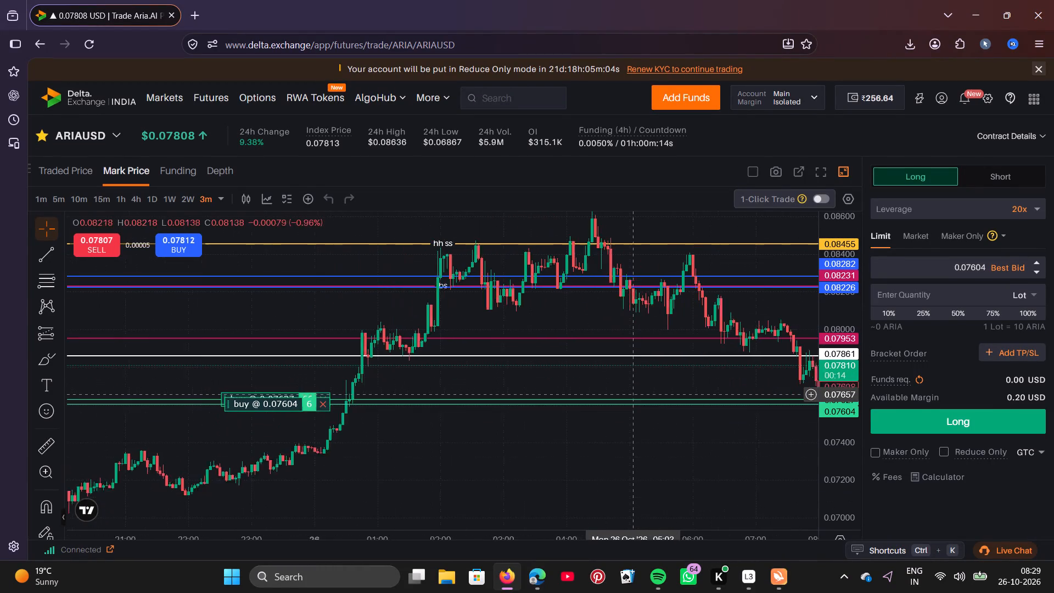
pyautogui.hscroll(-2, 633, 395)
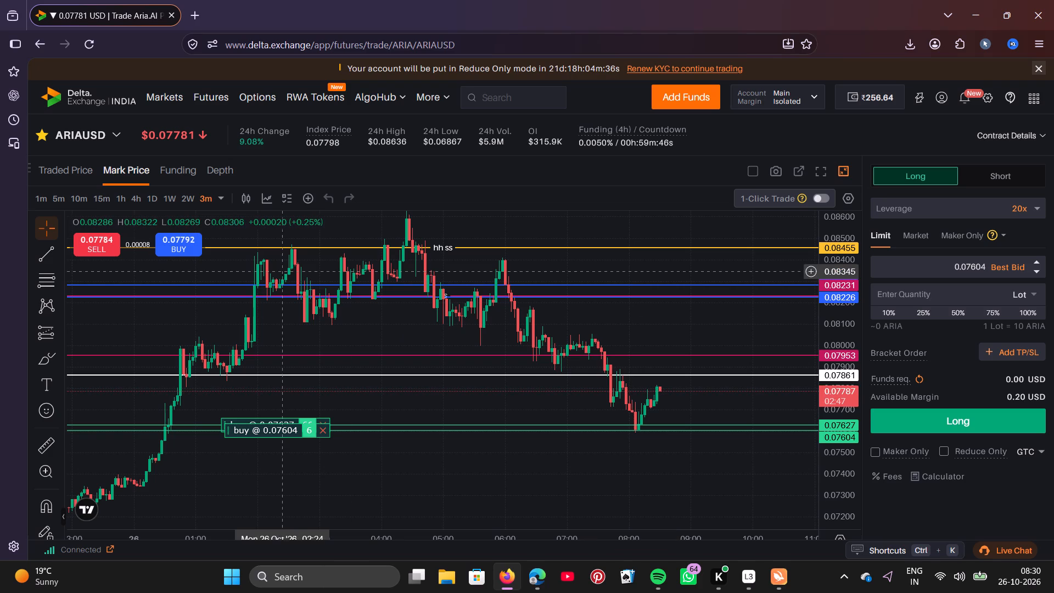
pyautogui.click(49, 200)
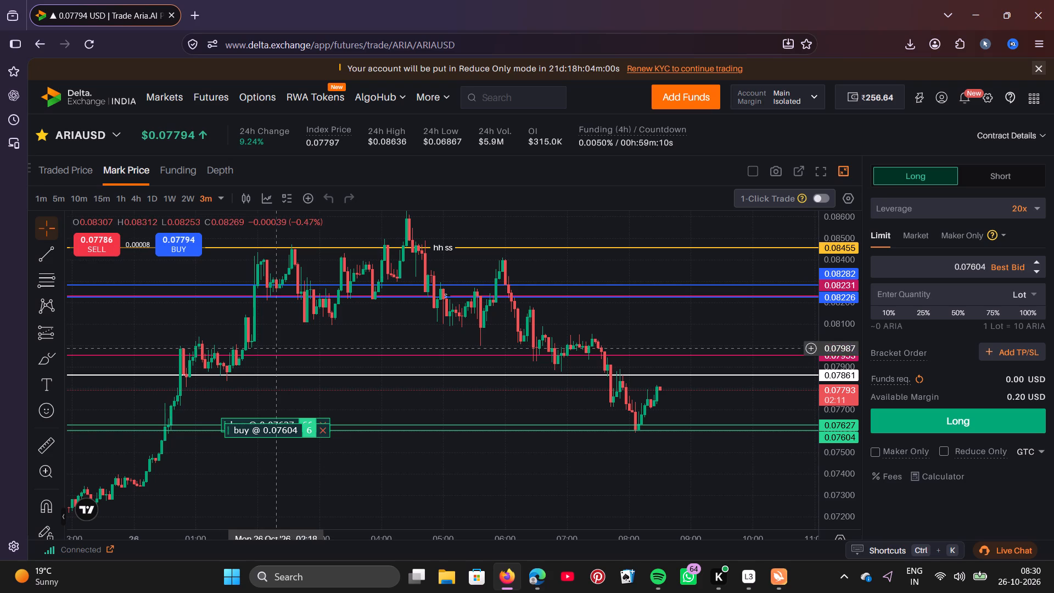
pyautogui.click(273, 427)
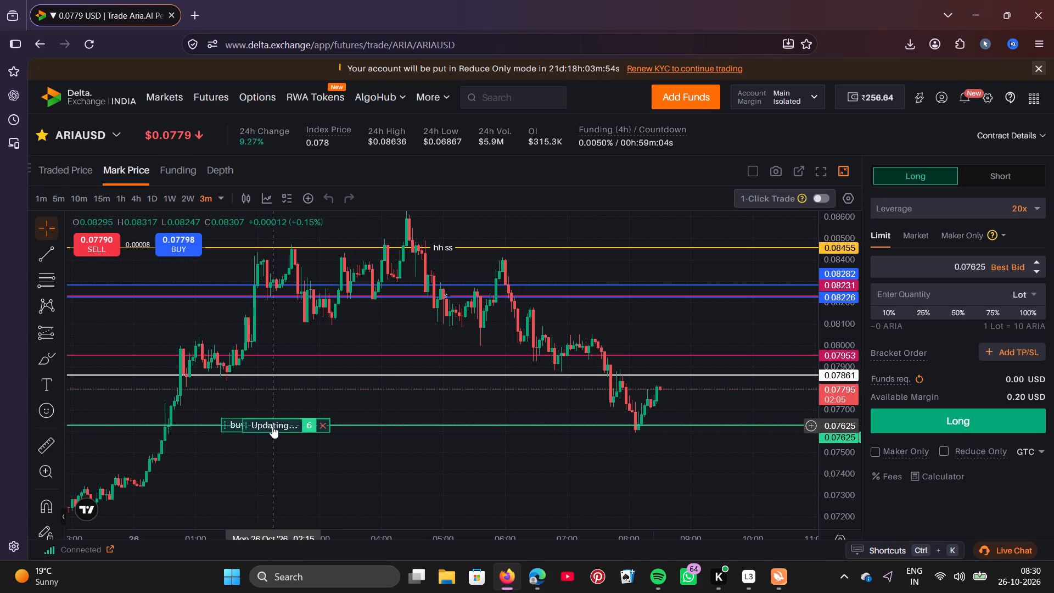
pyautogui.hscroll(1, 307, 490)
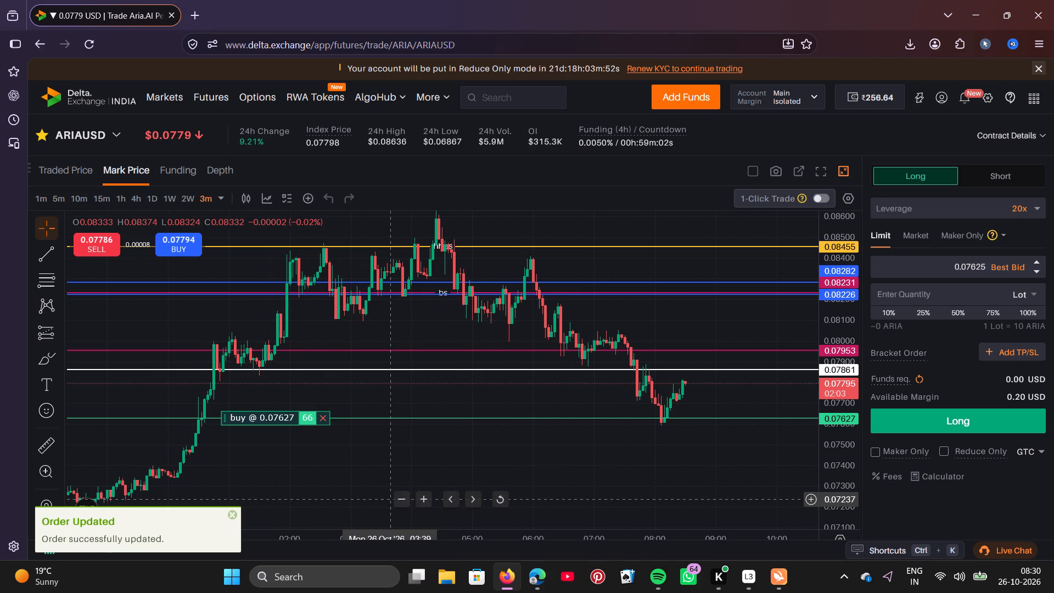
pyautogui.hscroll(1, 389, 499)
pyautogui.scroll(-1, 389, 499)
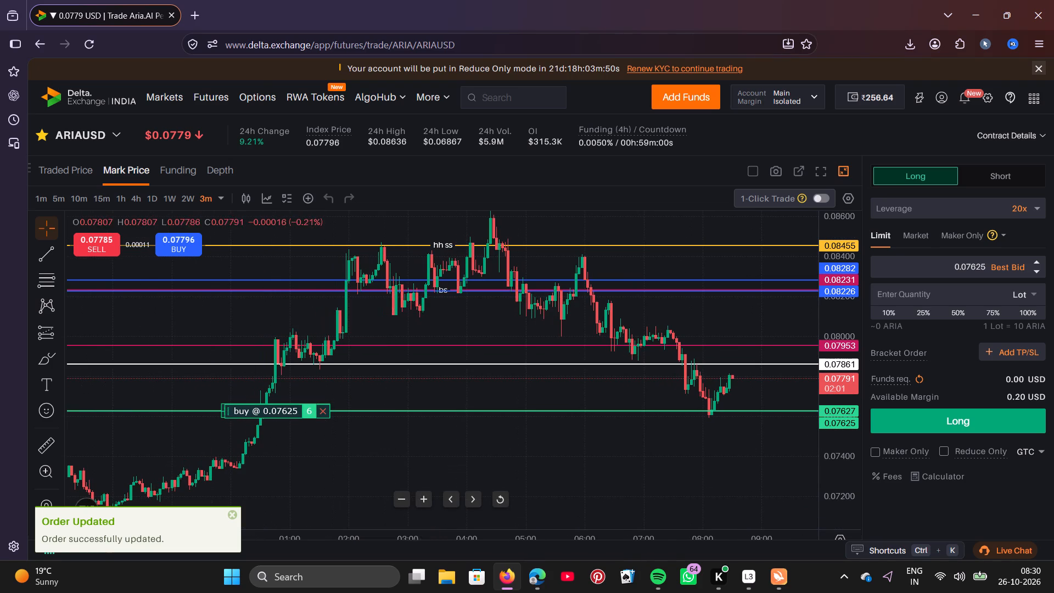
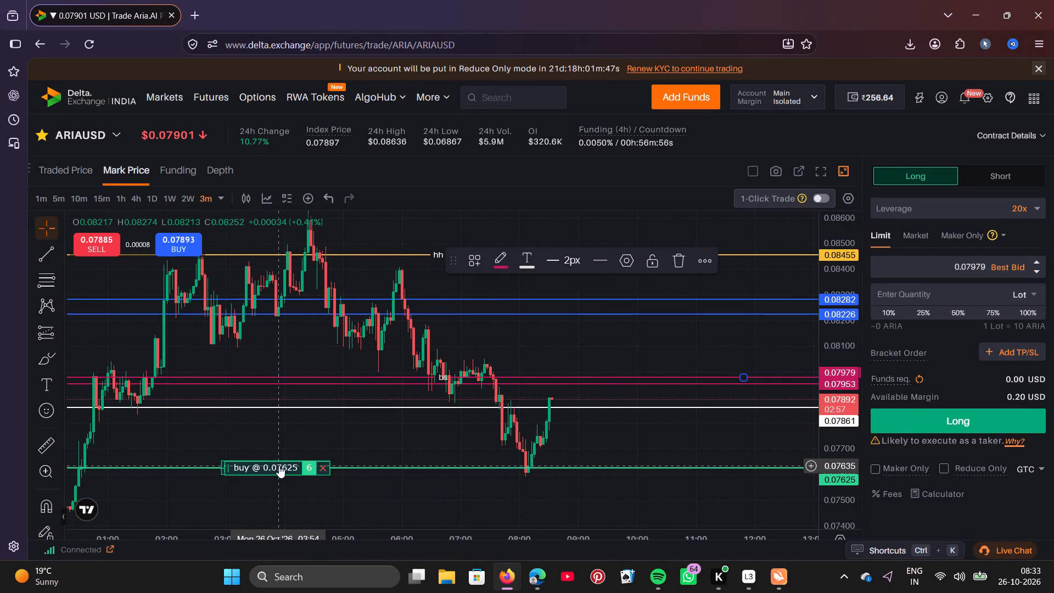
# Raise the two buy limit orders near 0.07625 on the ARIAUSD chart to 0.07664.
pyautogui.moveTo(279, 466); pyautogui.dragTo(279, 458)
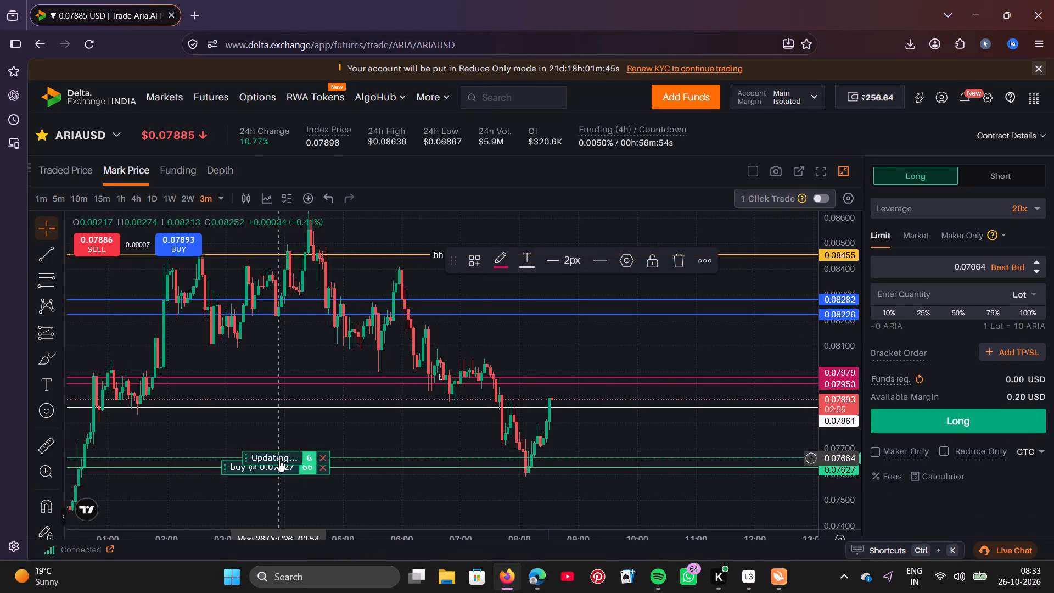
pyautogui.moveTo(276, 467); pyautogui.dragTo(276, 461)
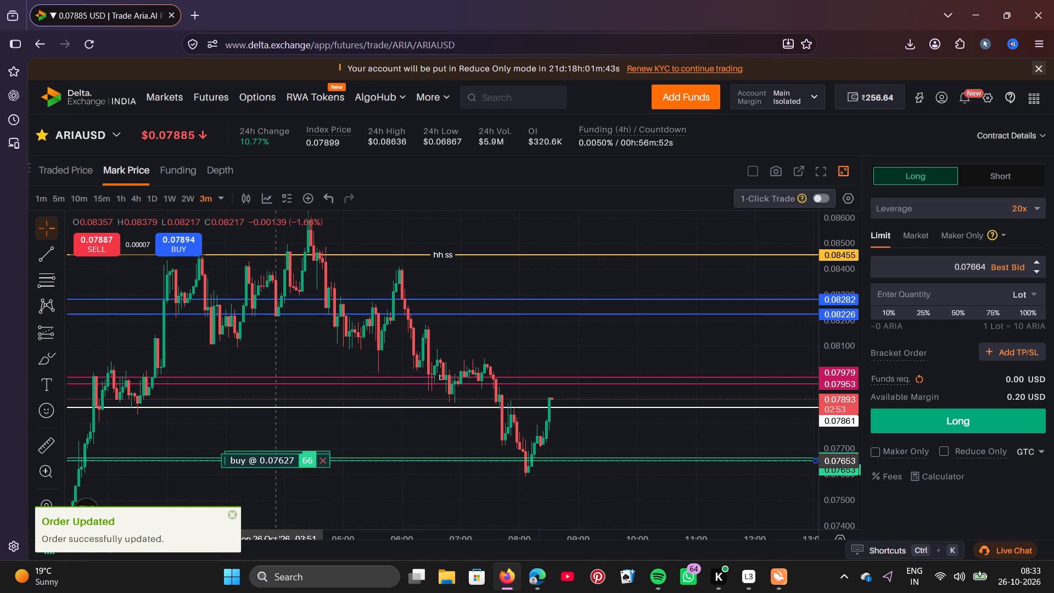
pyautogui.moveTo(276, 461); pyautogui.dragTo(276, 458)
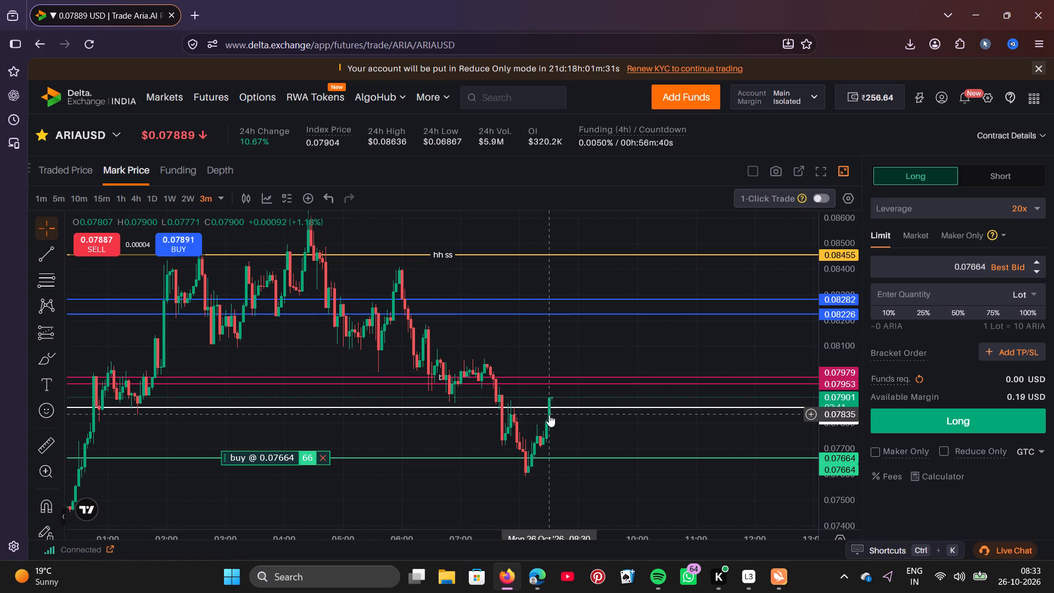
# Draw a horizontal line at 0.07835 on the ARIAUSD chart.
pyautogui.hotkey('alt', 'h')
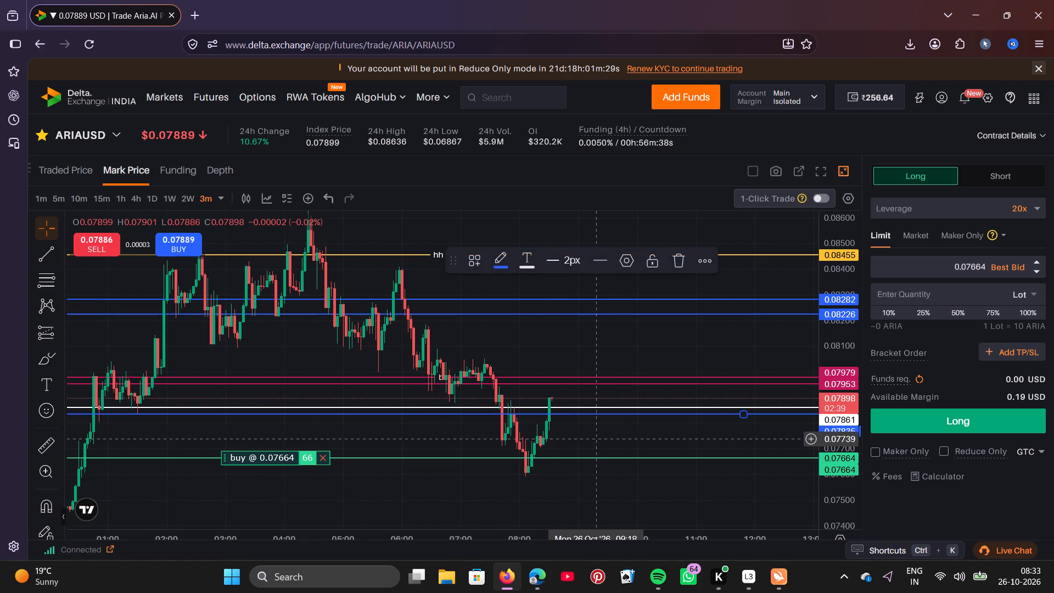
# Examine the earlier and recent ARIAUSD price action around the marked levels and the 0.07664 buy orders.
pyautogui.hscroll(-1, 637, 471)
pyautogui.scroll(-1, 679, 468)
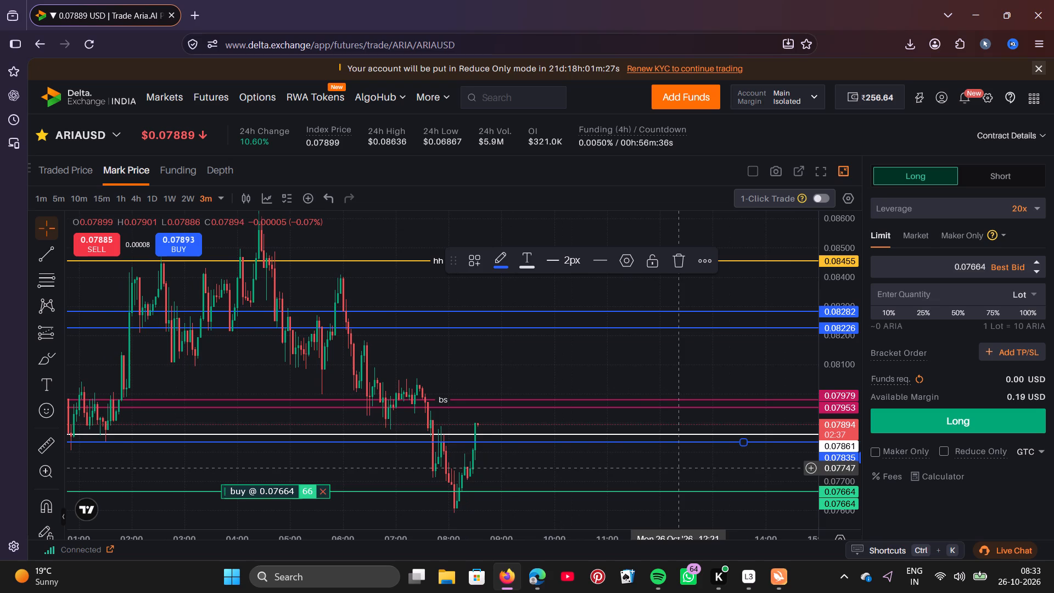
pyautogui.hscroll(4, 556, 400)
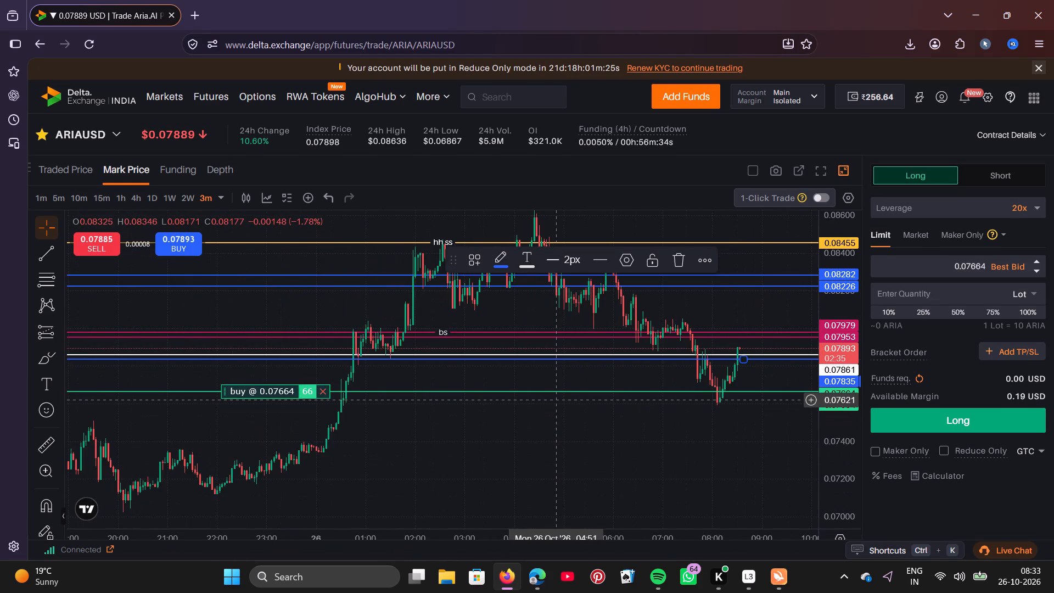
pyautogui.hscroll(2, 556, 400)
pyautogui.hscroll(-2, 556, 400)
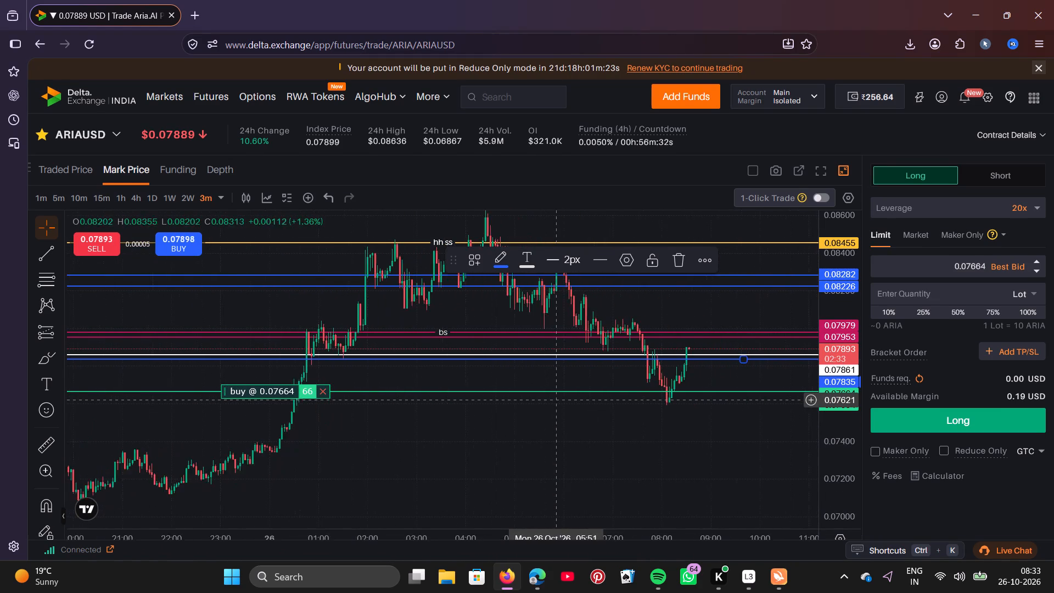
pyautogui.hscroll(-2, 556, 400)
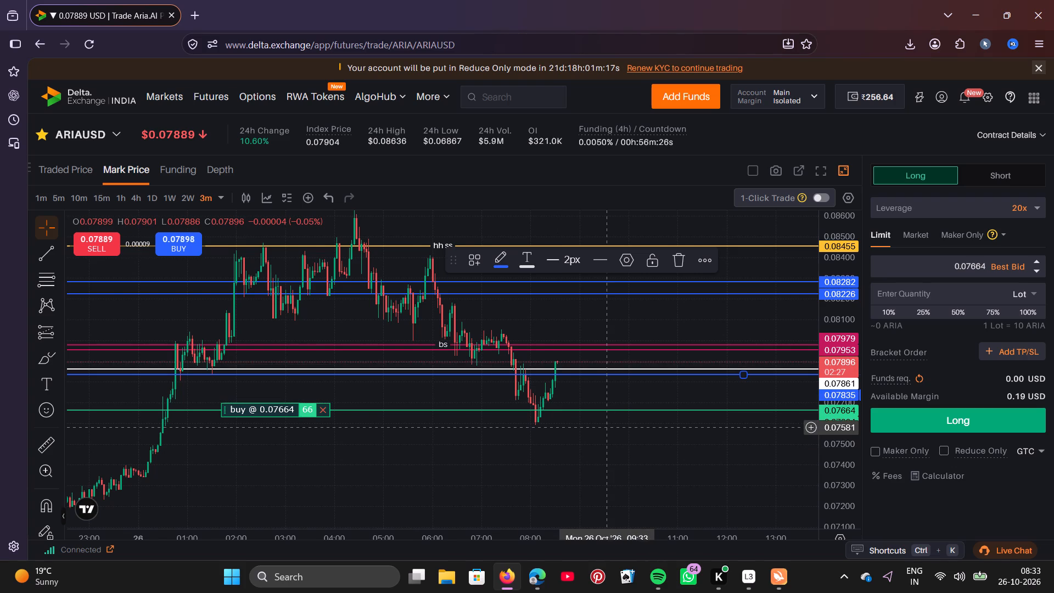
pyautogui.hscroll(-1, 606, 427)
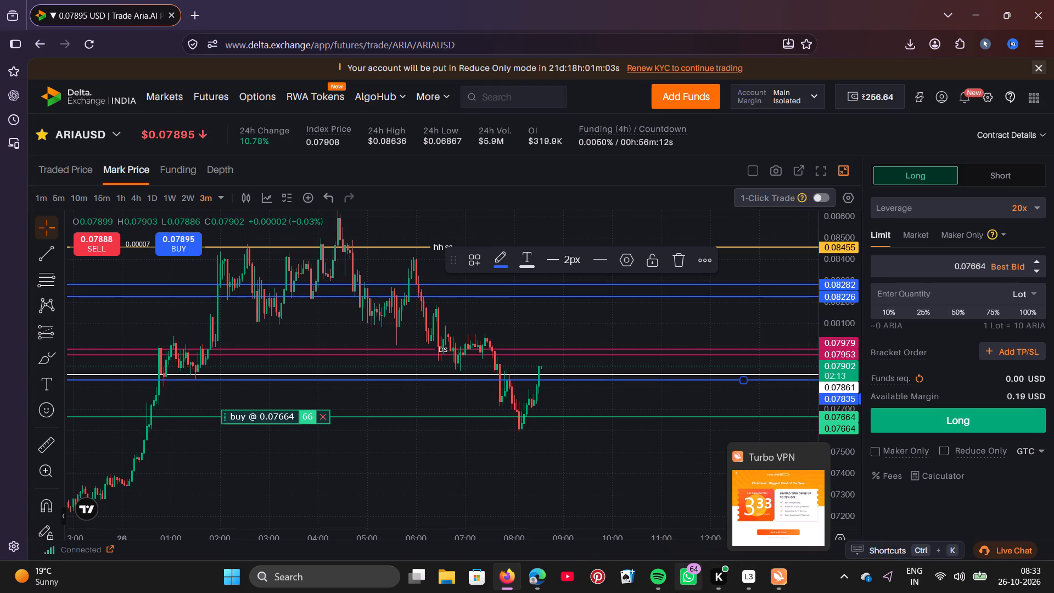
# Switch to Loggy3 and check the upload progress of the 07:53 am – 08:26 am session.
pyautogui.click(741, 579)
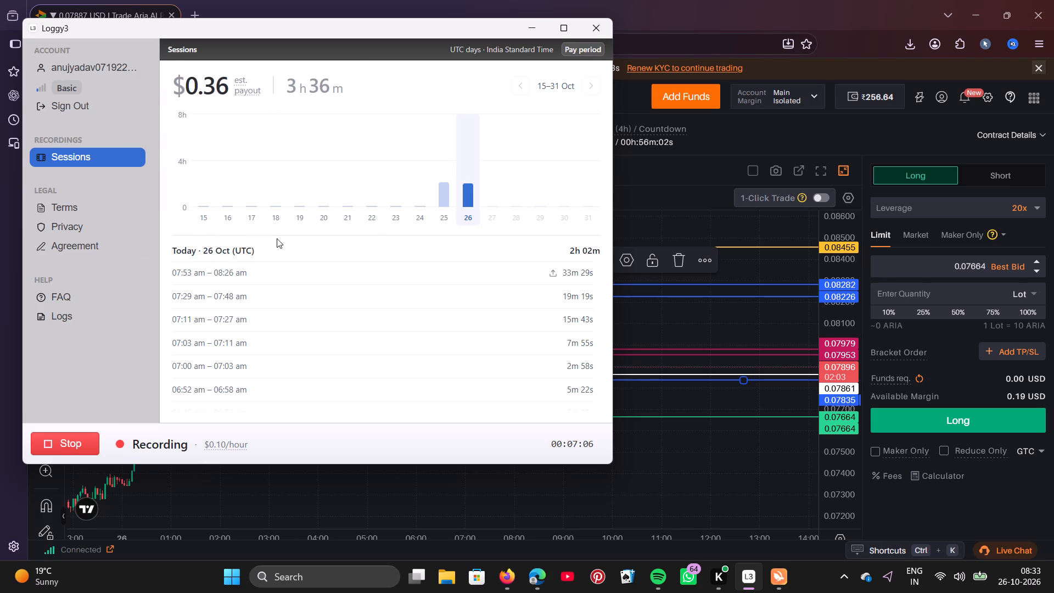
pyautogui.scroll(-1, 317, 294)
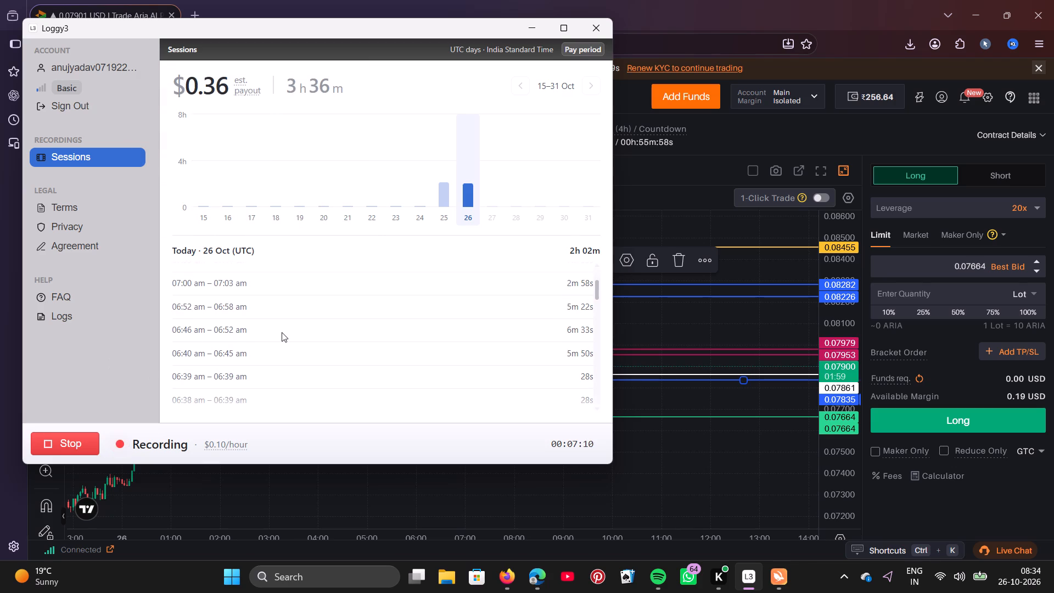
pyautogui.scroll(4, 282, 332)
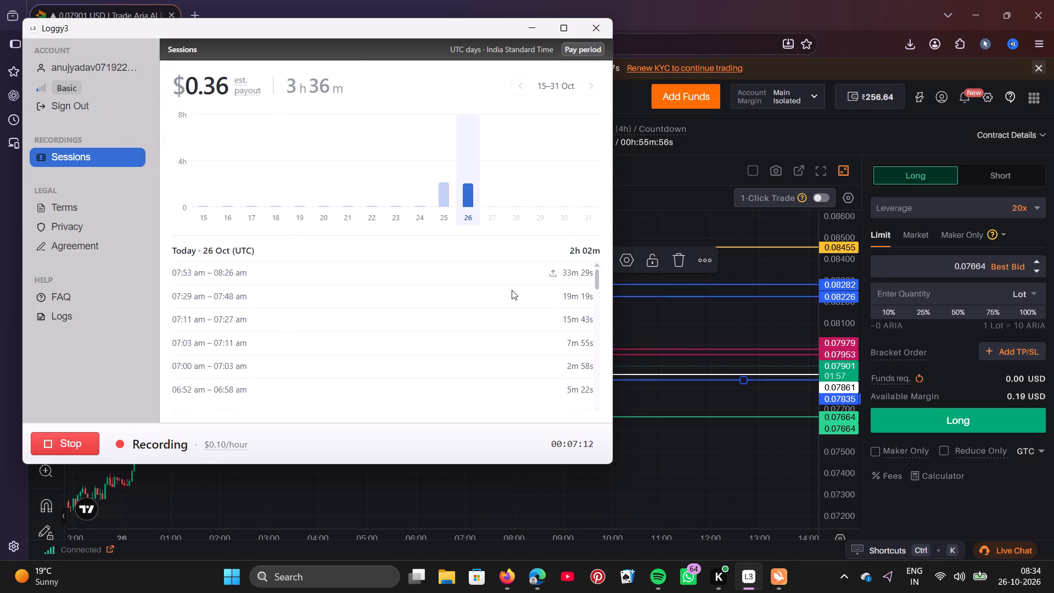
pyautogui.click(550, 276)
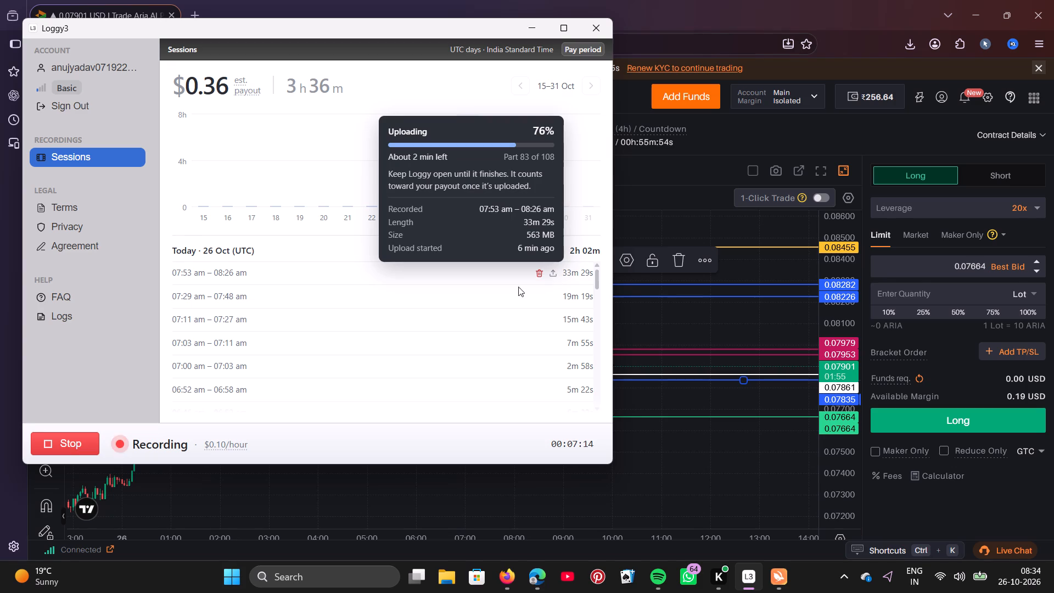
pyautogui.scroll(1, 434, 348)
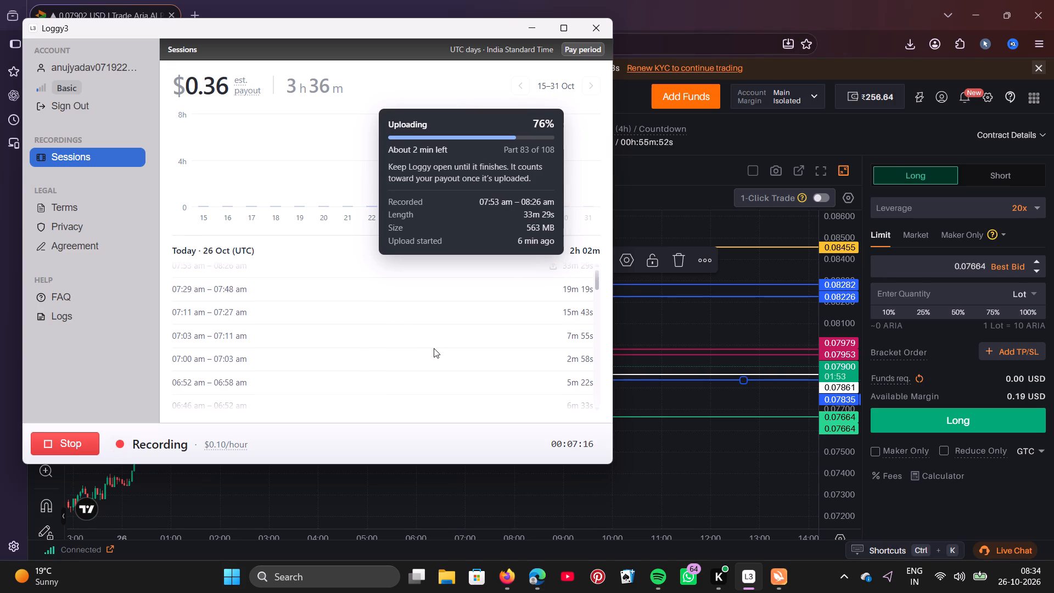
pyautogui.scroll(1, 434, 348)
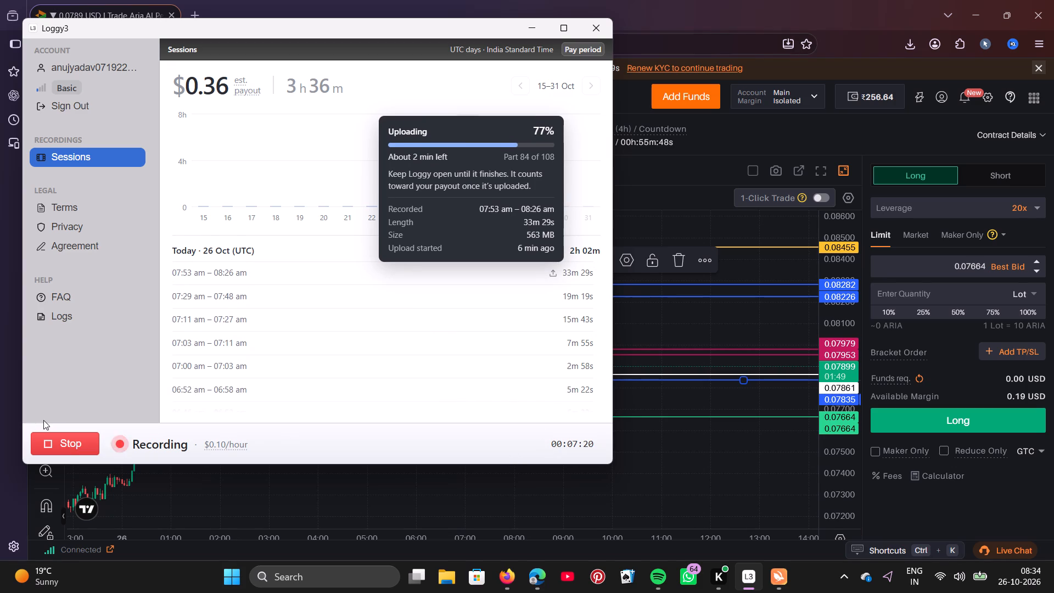
# Stop the running recording in Loggy3 and start a new one.
pyautogui.click(65, 448)
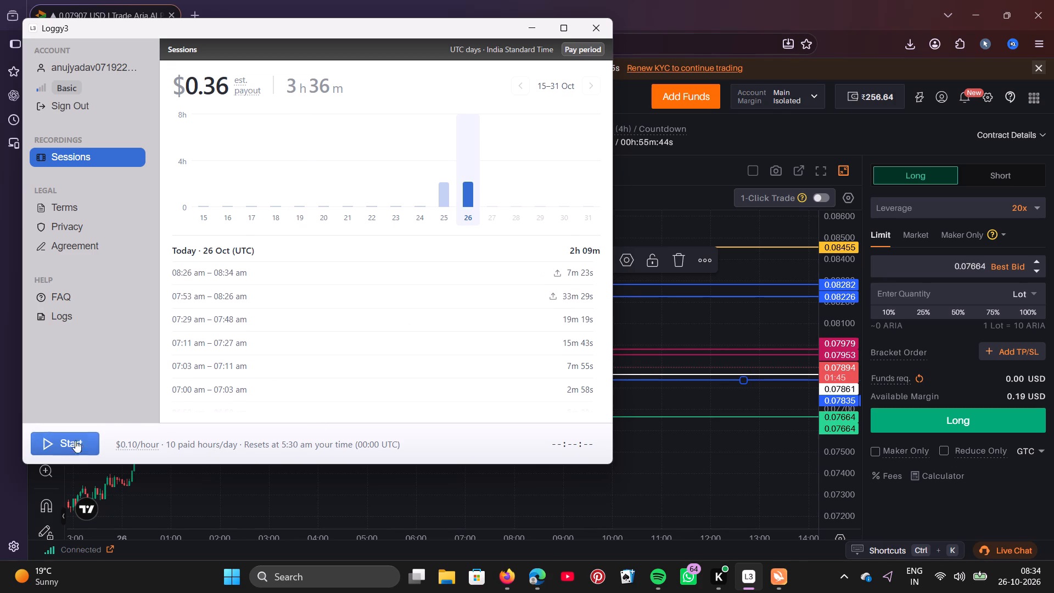
pyautogui.click(72, 445)
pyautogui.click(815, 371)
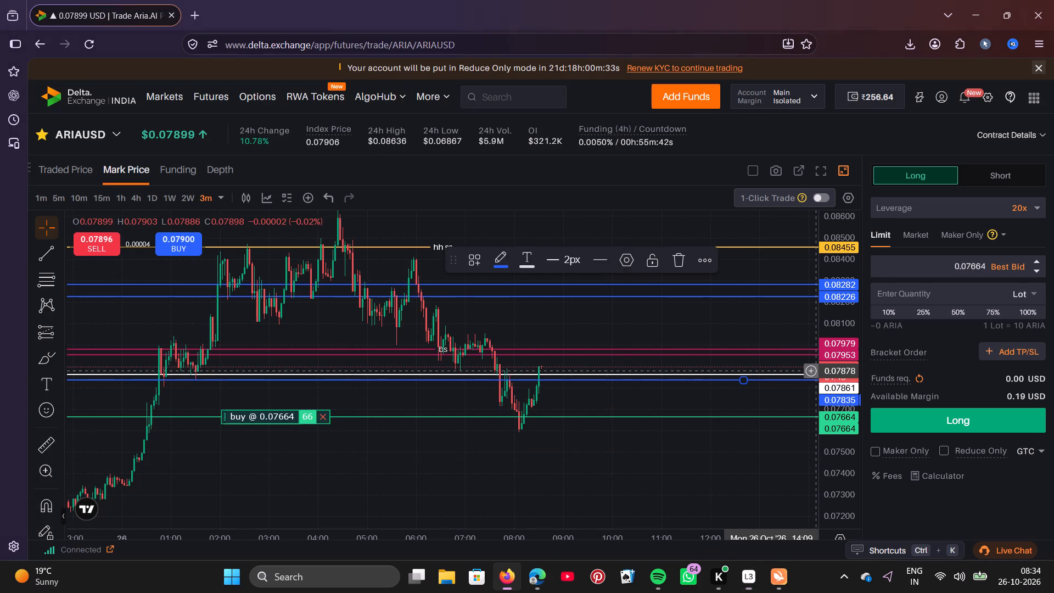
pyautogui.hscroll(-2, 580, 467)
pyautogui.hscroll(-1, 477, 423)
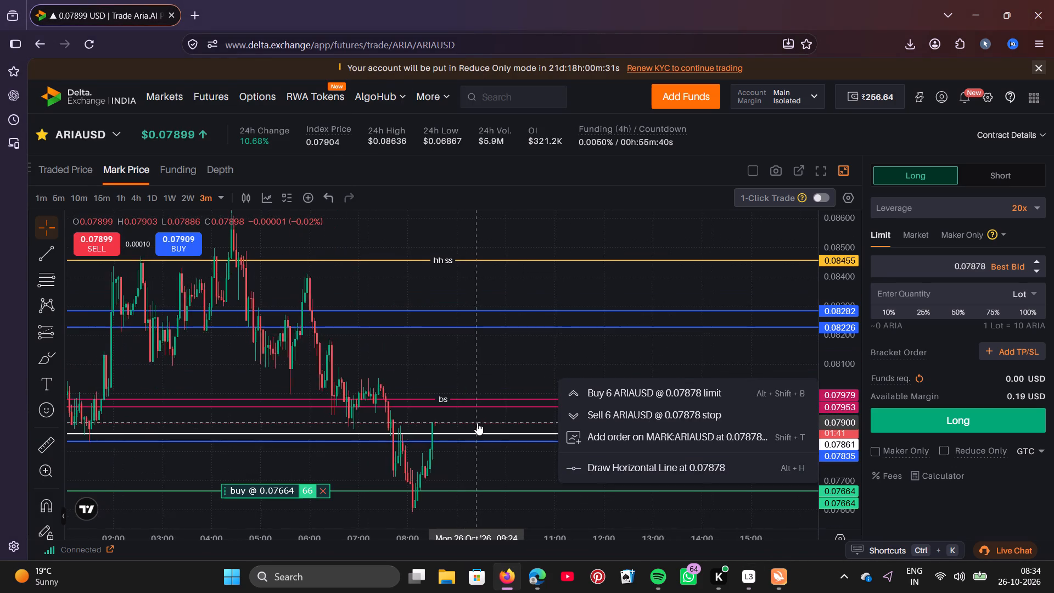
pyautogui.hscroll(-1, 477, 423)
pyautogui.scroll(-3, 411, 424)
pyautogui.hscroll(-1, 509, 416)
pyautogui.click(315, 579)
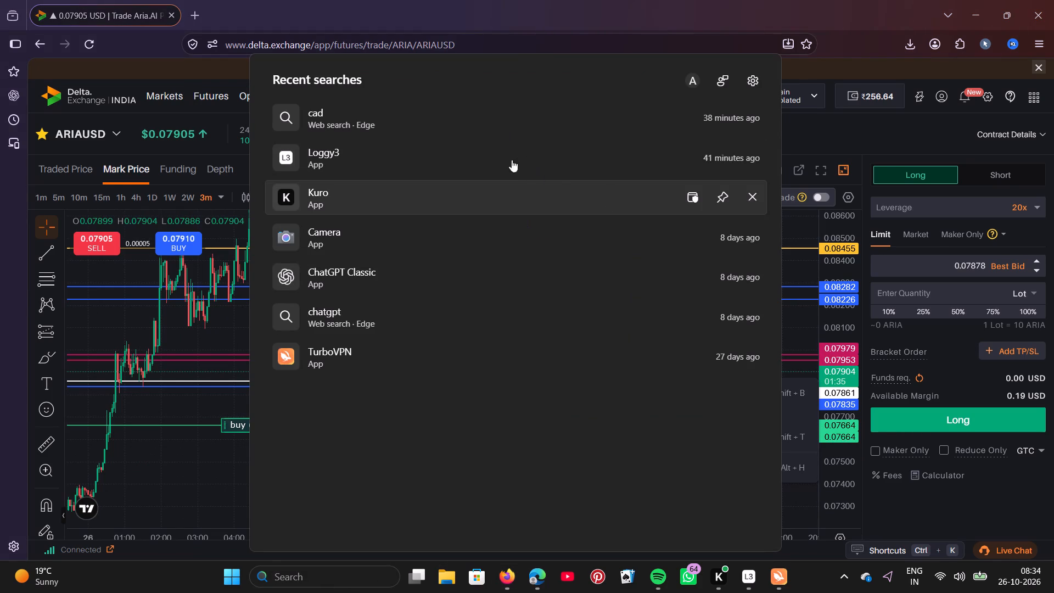
# Minimise the Firefox and Edge browser windows.
pyautogui.click(980, 11)
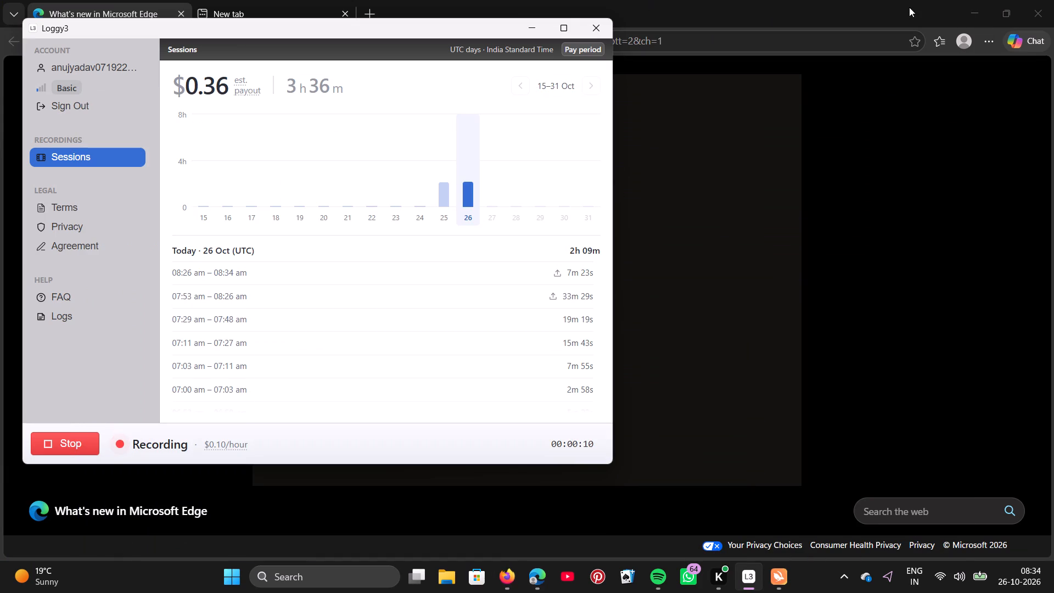
pyautogui.click(984, 11)
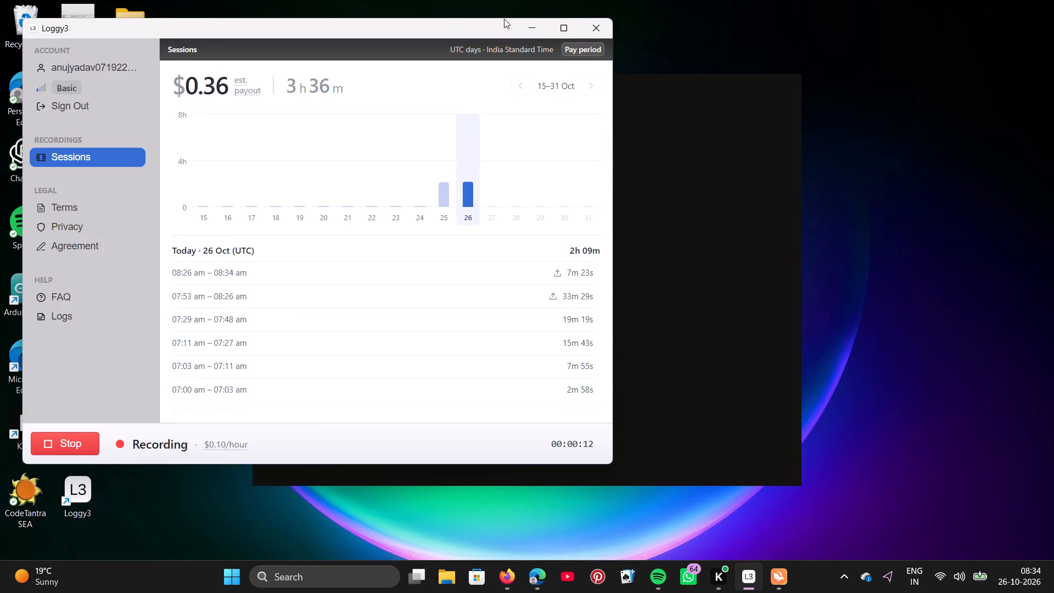